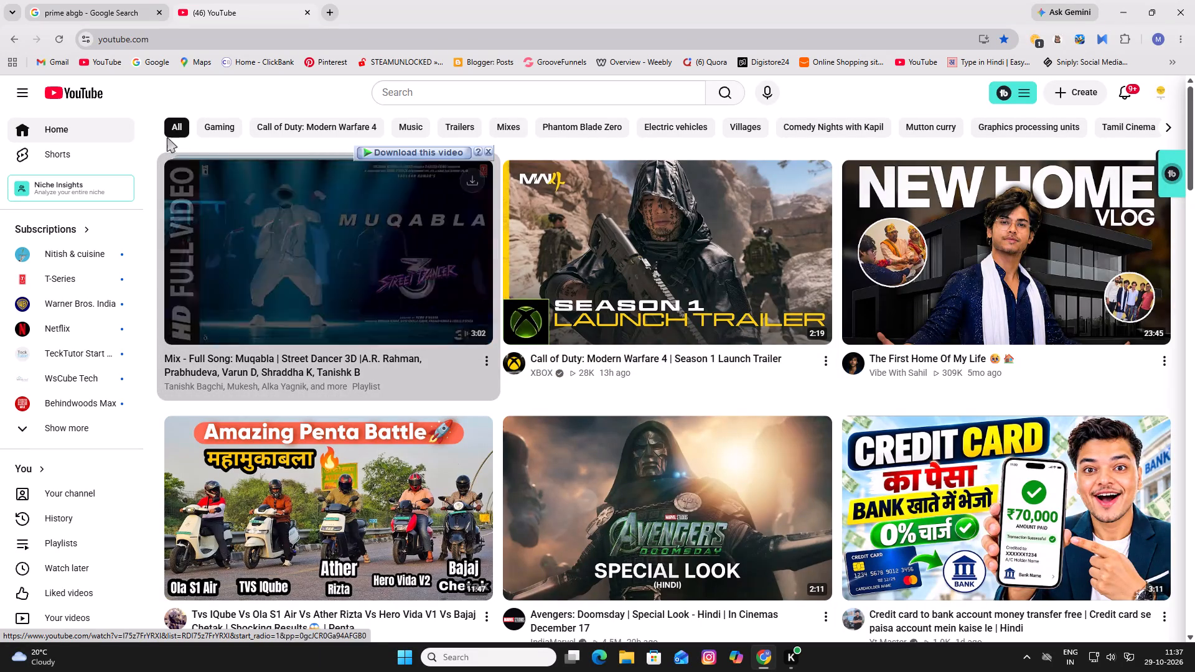
Search Google for canva and open the Canva India: Visual Suite for Everyone result in a new tab, switching to it.
{"action": "left_click", "coordinate": [152, 61]}
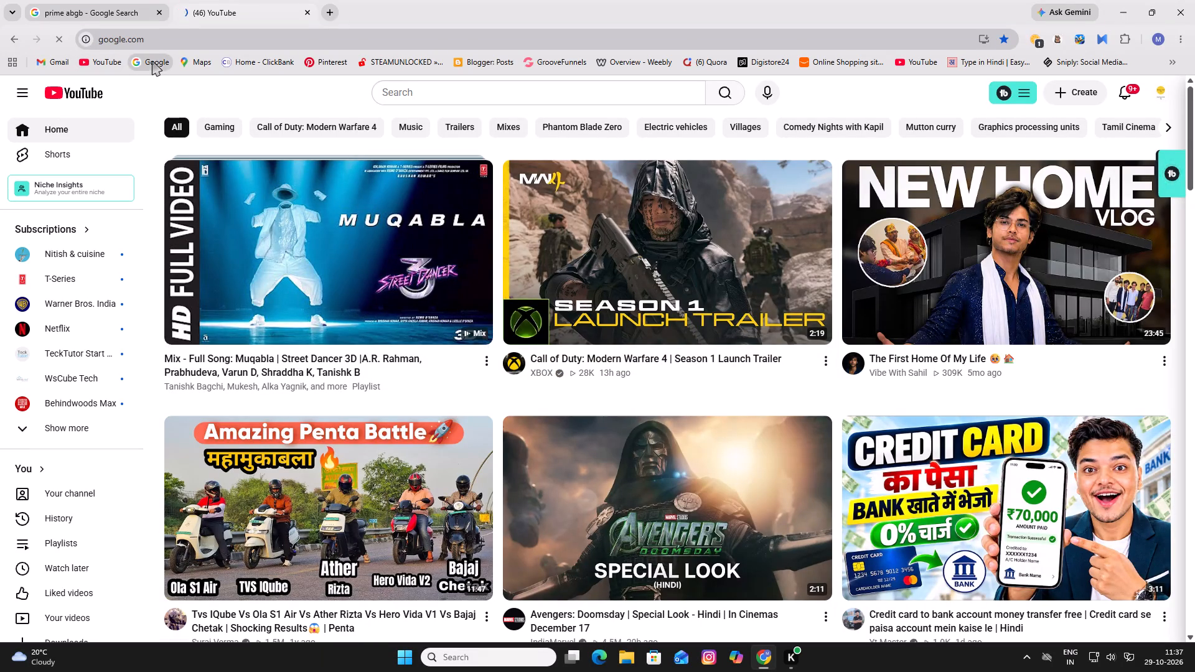
{"action": "left_click", "coordinate": [461, 332]}
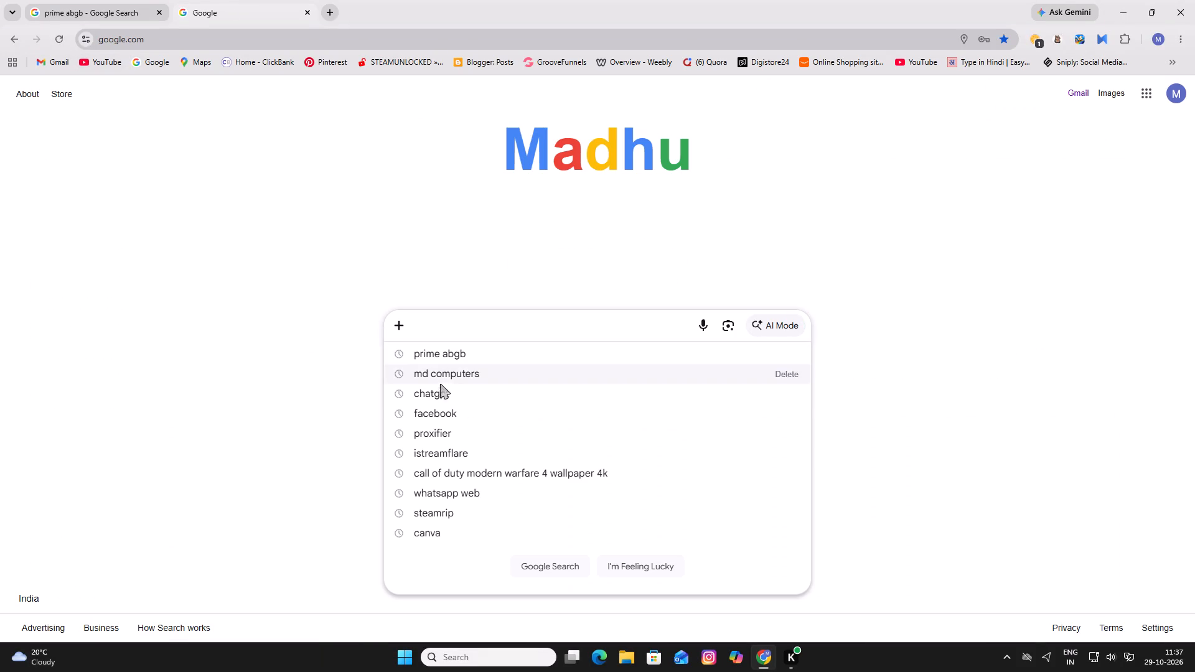
{"action": "left_click", "coordinate": [431, 534]}
{"action": "right_click", "coordinate": [238, 227]}
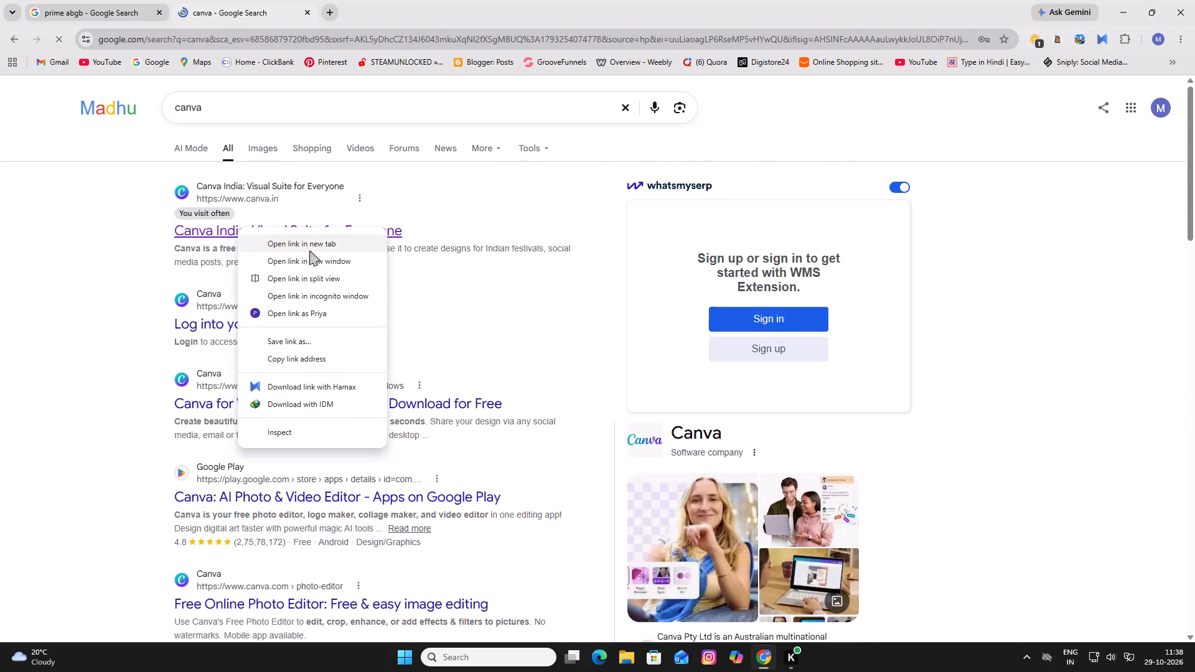
{"action": "left_click", "coordinate": [307, 242]}
{"action": "left_click", "coordinate": [352, 12]}
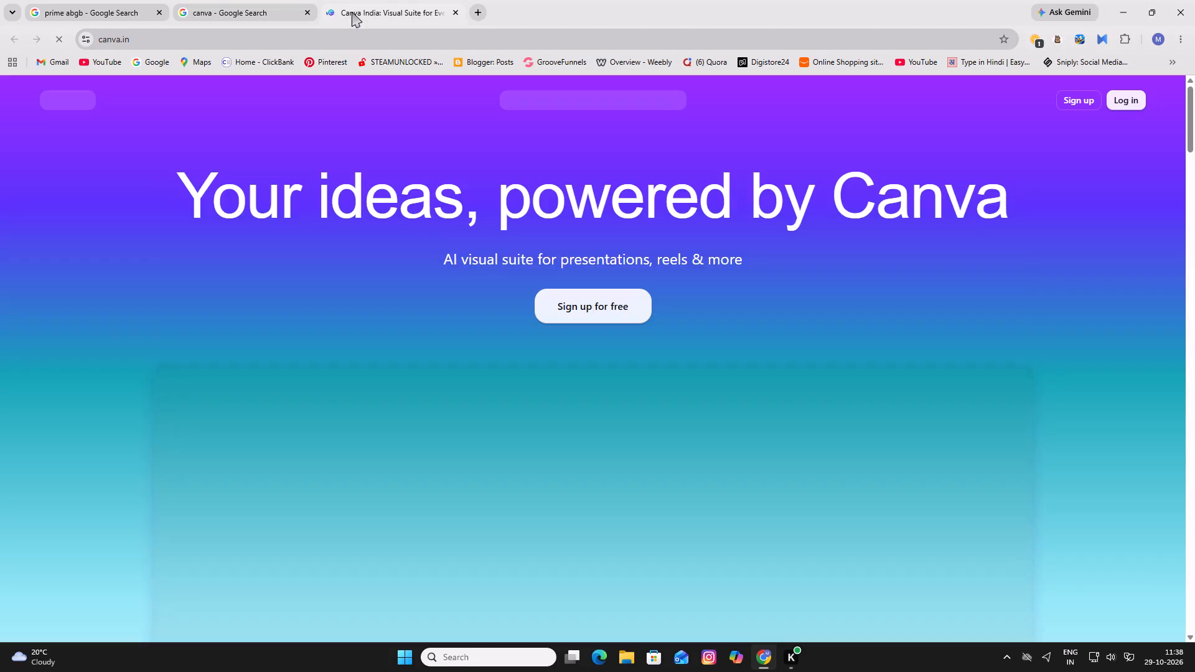
Log in to the existing Canva account from the Canva landing page.
{"action": "left_click", "coordinate": [1120, 97]}
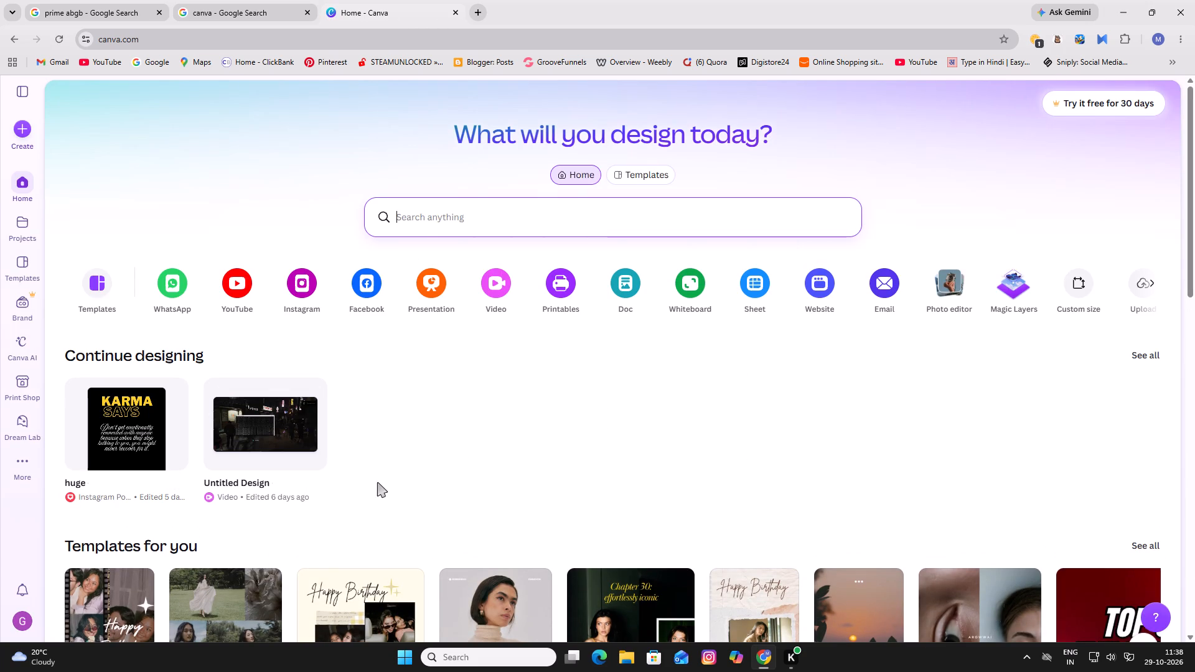
Search Google for facebook in the prime abgb search tab and open the Facebook log-in result in a new tab, switching to it.
{"action": "left_click", "coordinate": [77, 7]}
{"action": "left_click_drag", "start_coordinate": [245, 116], "coordinate": [240, 114]}
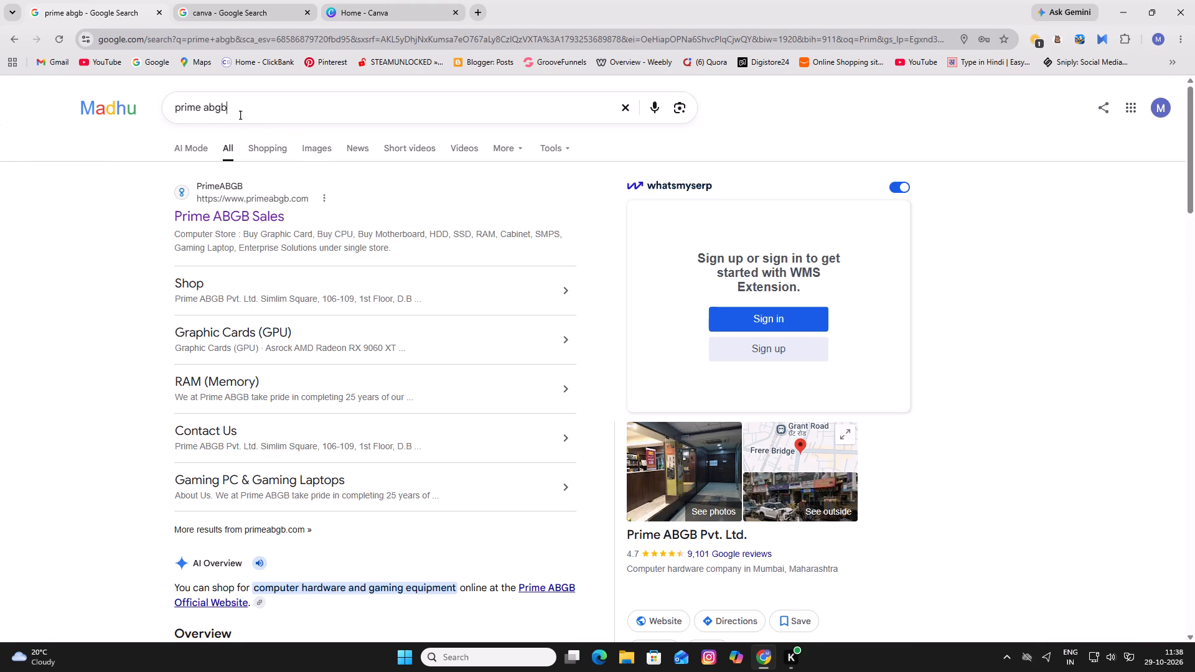
{"action": "left_click_drag", "start_coordinate": [240, 114], "coordinate": [164, 116]}
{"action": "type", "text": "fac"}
{"action": "left_click", "coordinate": [271, 138]}
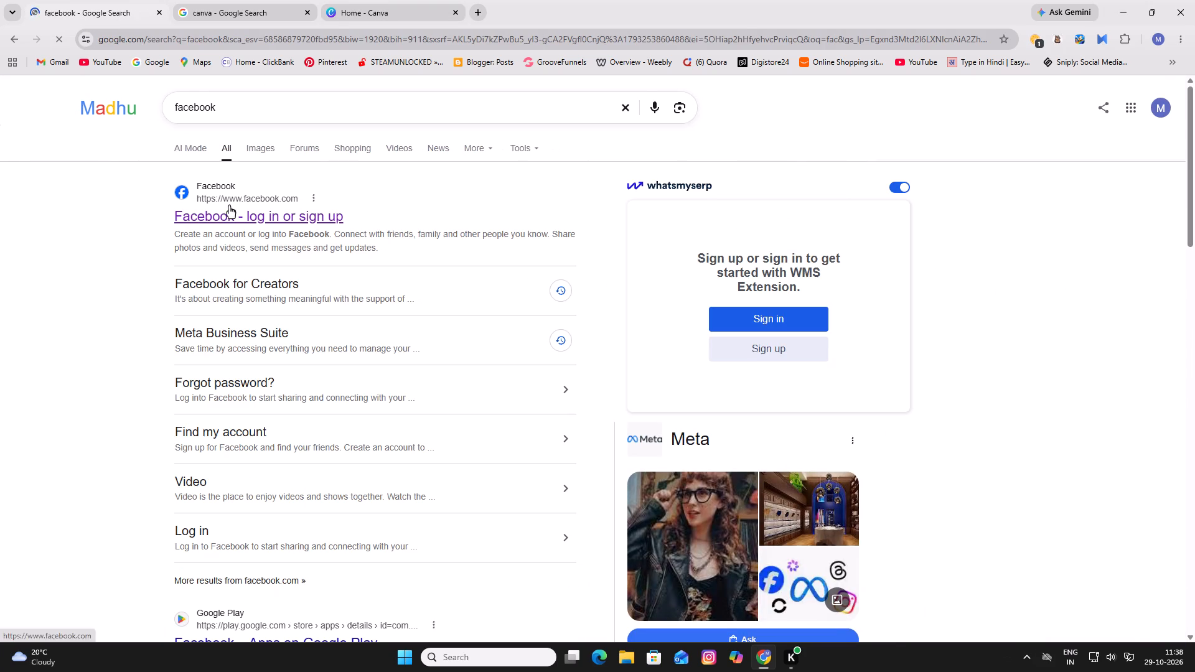
{"action": "right_click", "coordinate": [232, 213]}
{"action": "left_click", "coordinate": [270, 225]}
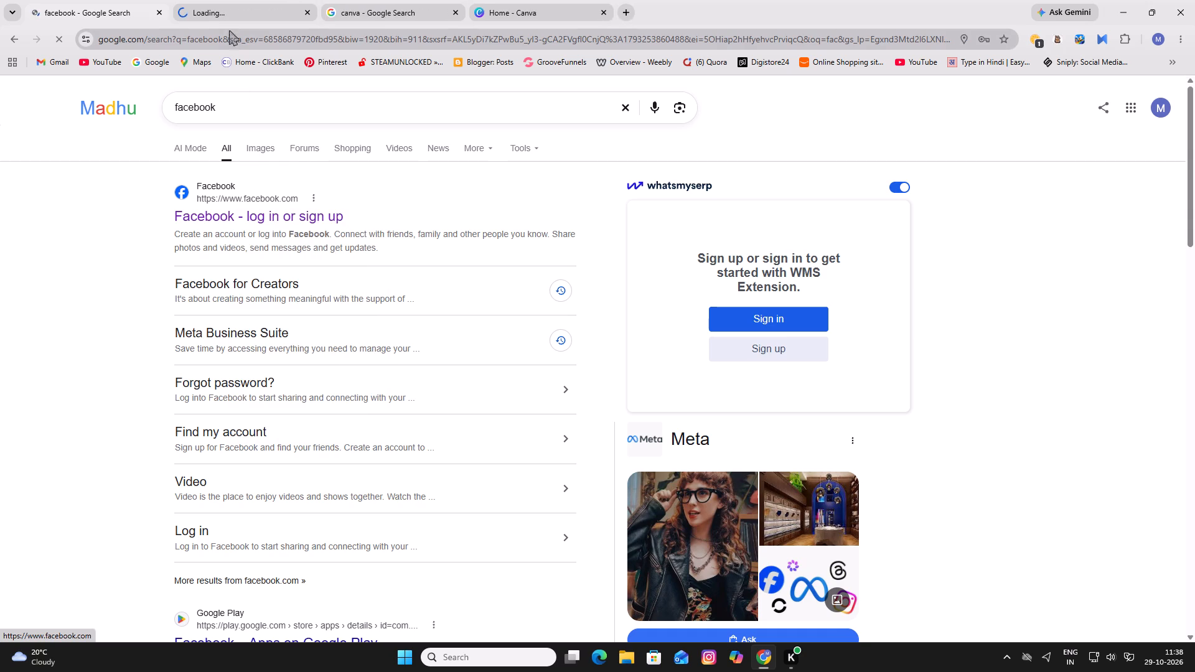
{"action": "left_click", "coordinate": [222, 11]}
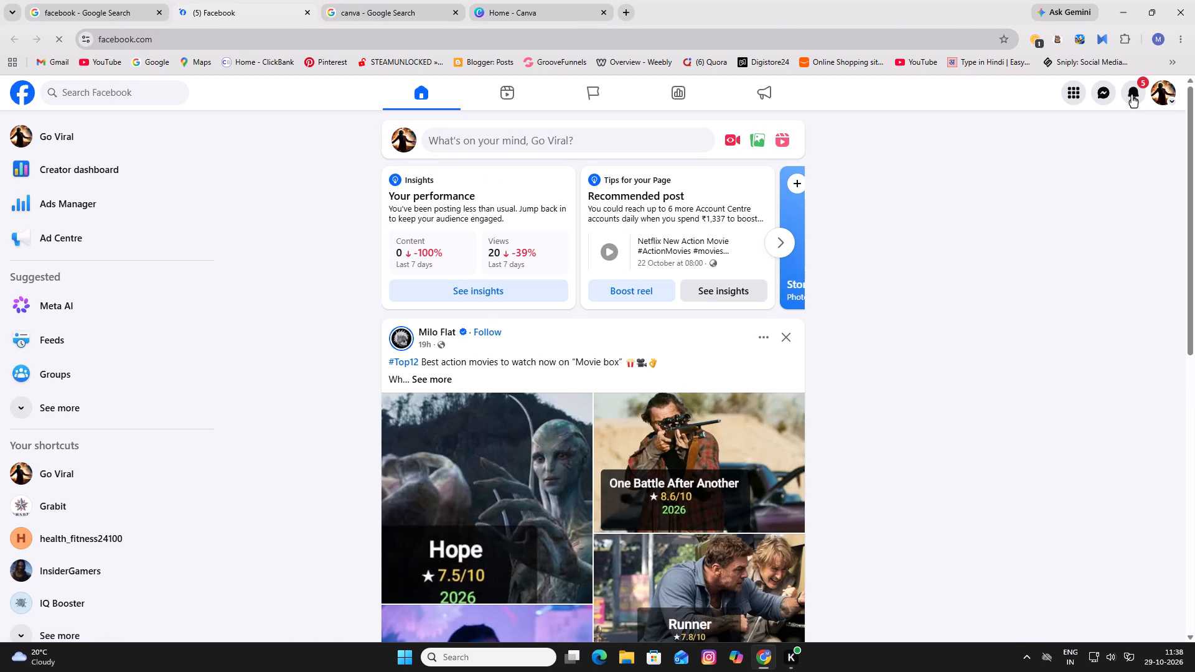
Check the Facebook notifications for the Go Viral page and close the list.
{"action": "left_click", "coordinate": [1132, 95]}
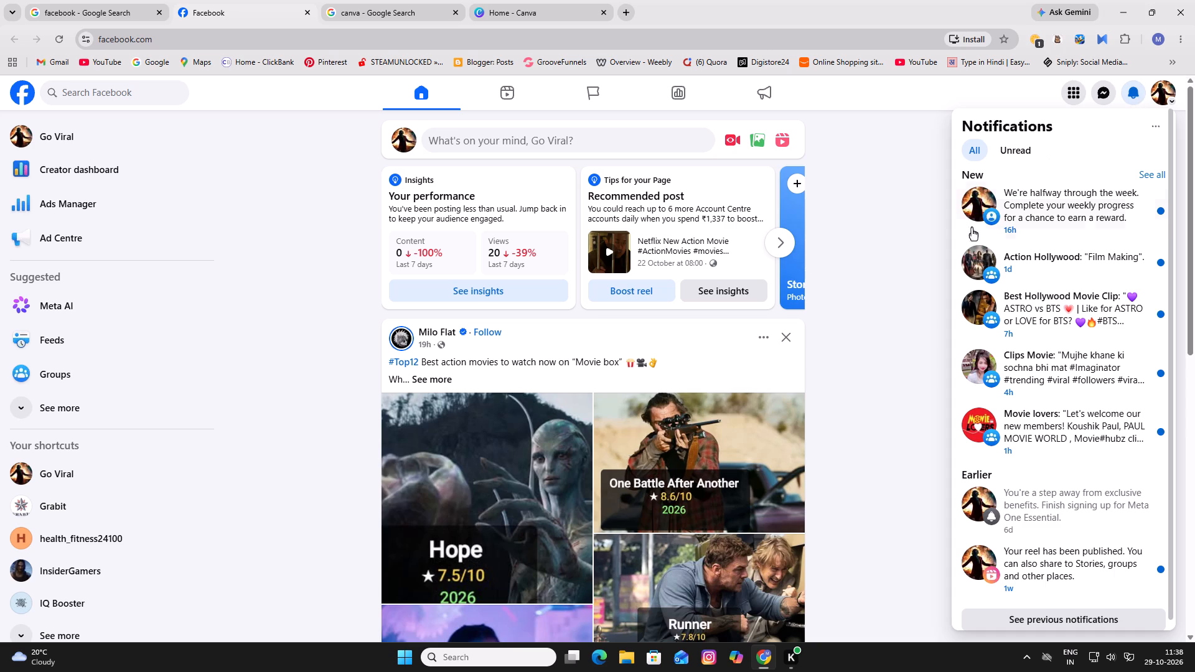
{"action": "left_click", "coordinate": [903, 218]}
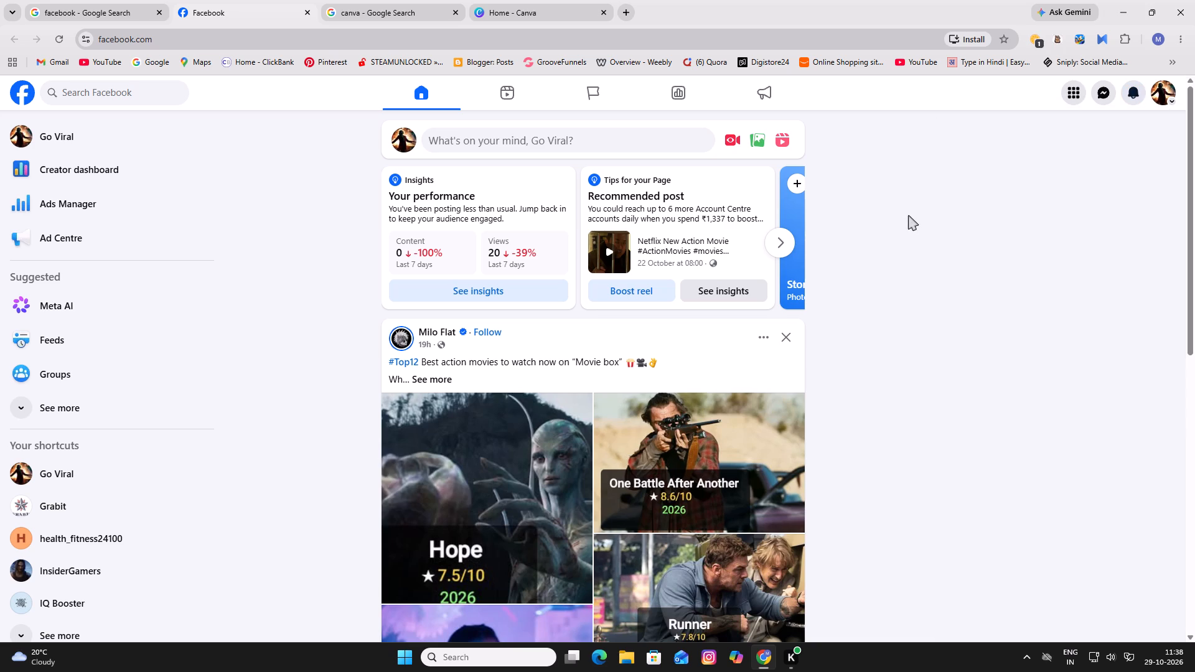
Switch the active Facebook profile from Go Viral to the Silent Lines page.
{"action": "left_click", "coordinate": [1170, 96]}
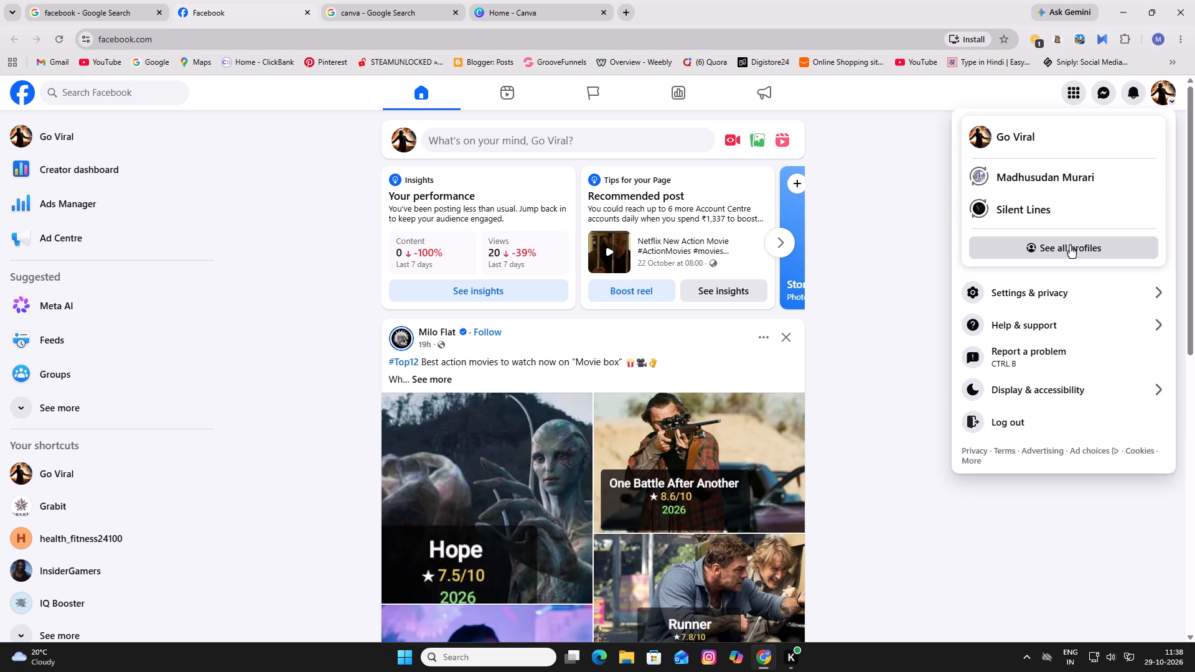
{"action": "left_click", "coordinate": [1020, 213]}
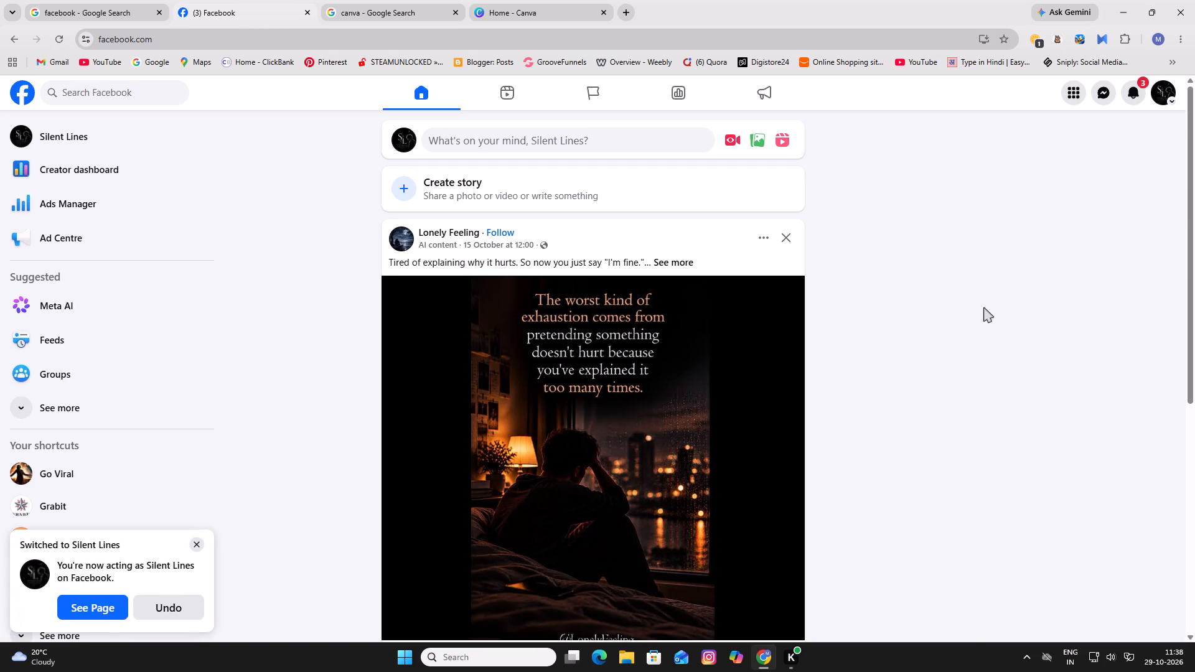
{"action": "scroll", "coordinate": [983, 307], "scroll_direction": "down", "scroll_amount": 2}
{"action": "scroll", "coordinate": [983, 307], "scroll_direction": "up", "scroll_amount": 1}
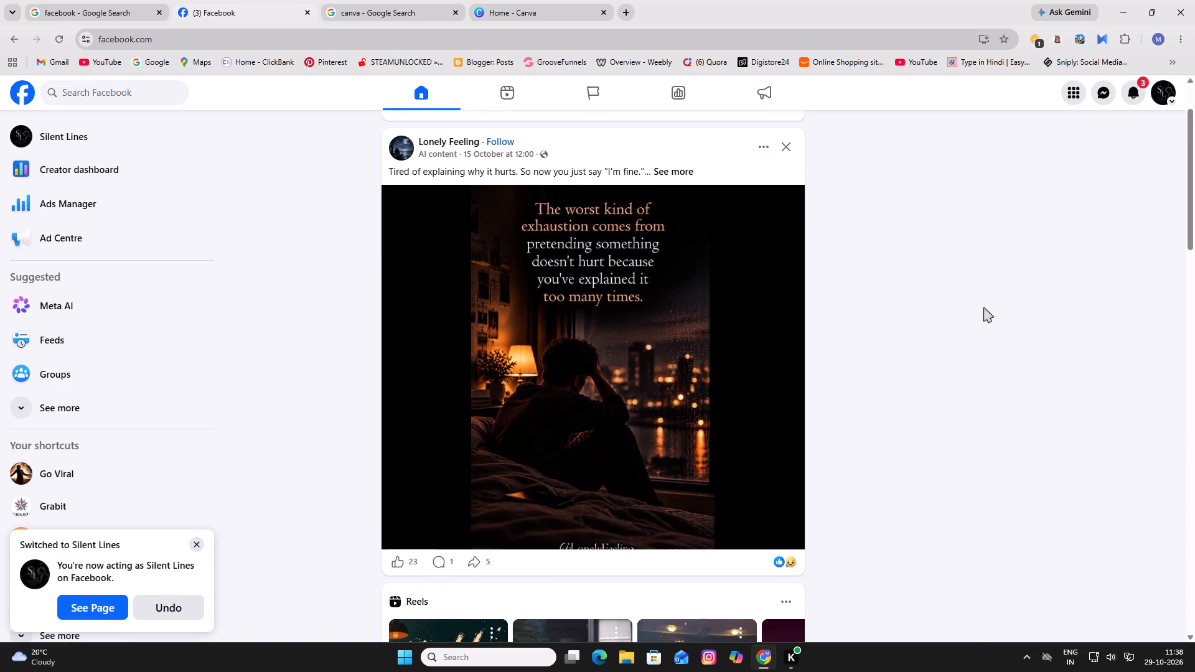
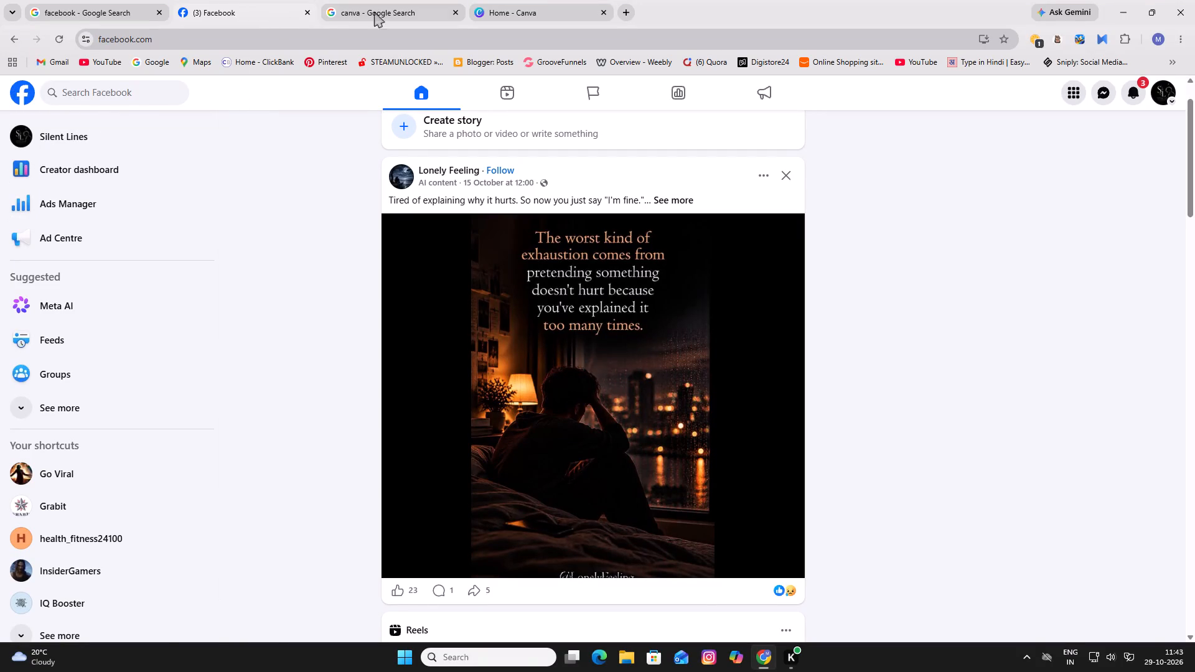
Switch to Canva and create a new blank Facebook Post (Square) design.
{"action": "left_click", "coordinate": [539, 15]}
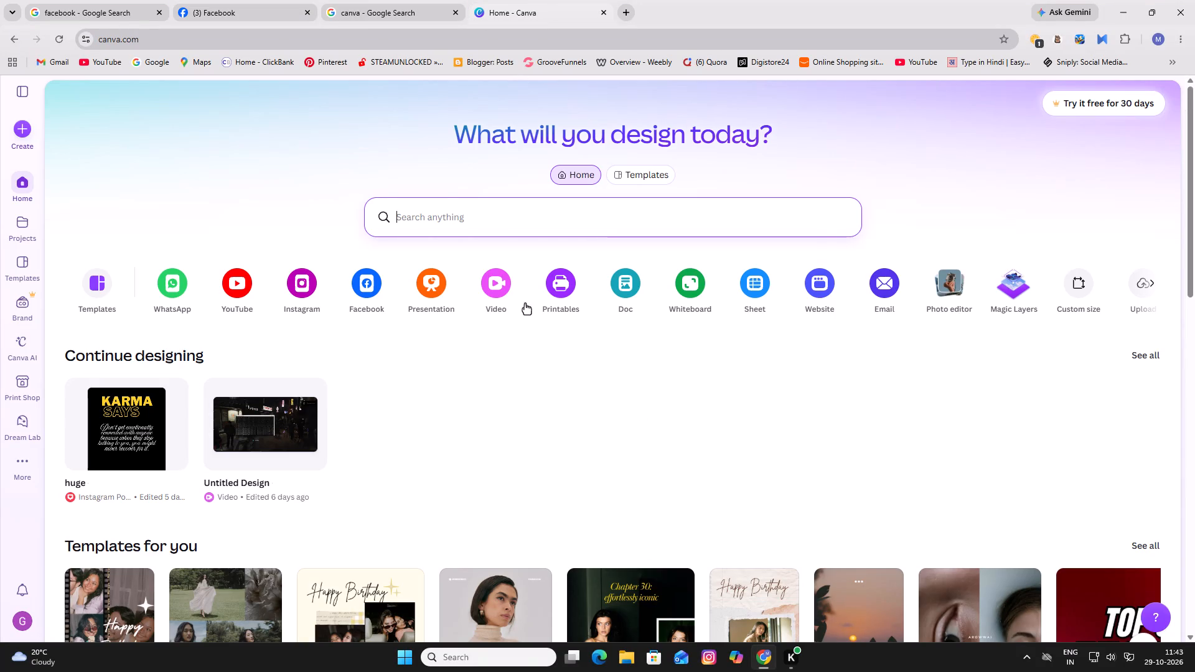
{"action": "left_click", "coordinate": [368, 291]}
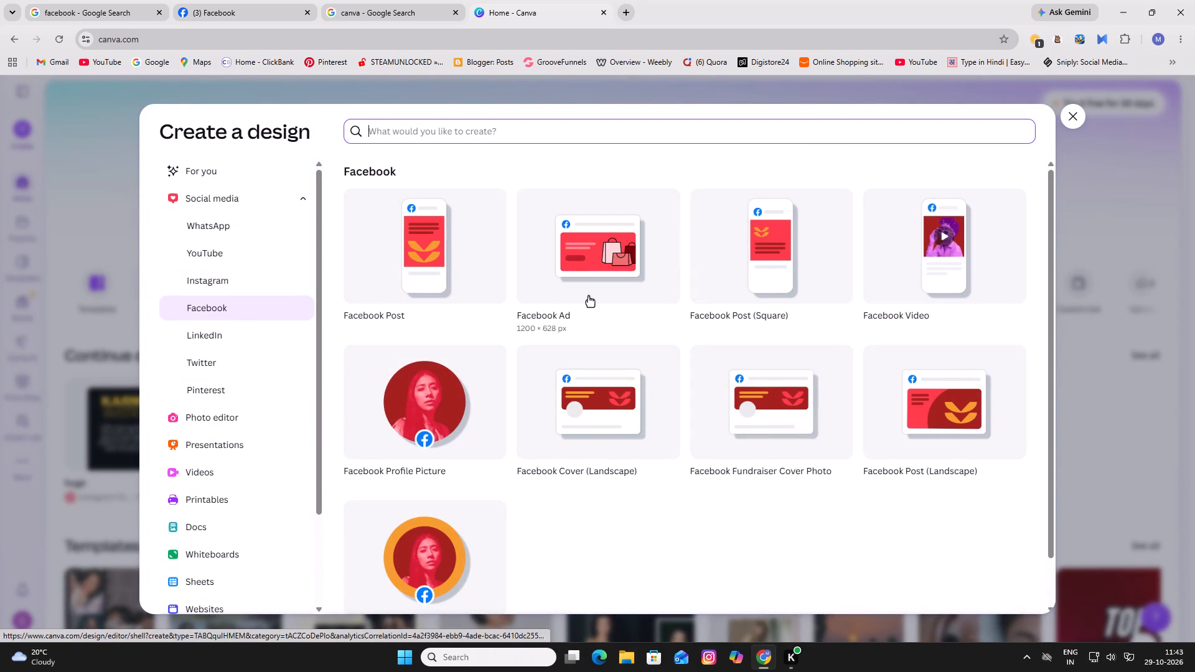
{"action": "left_click", "coordinate": [766, 242]}
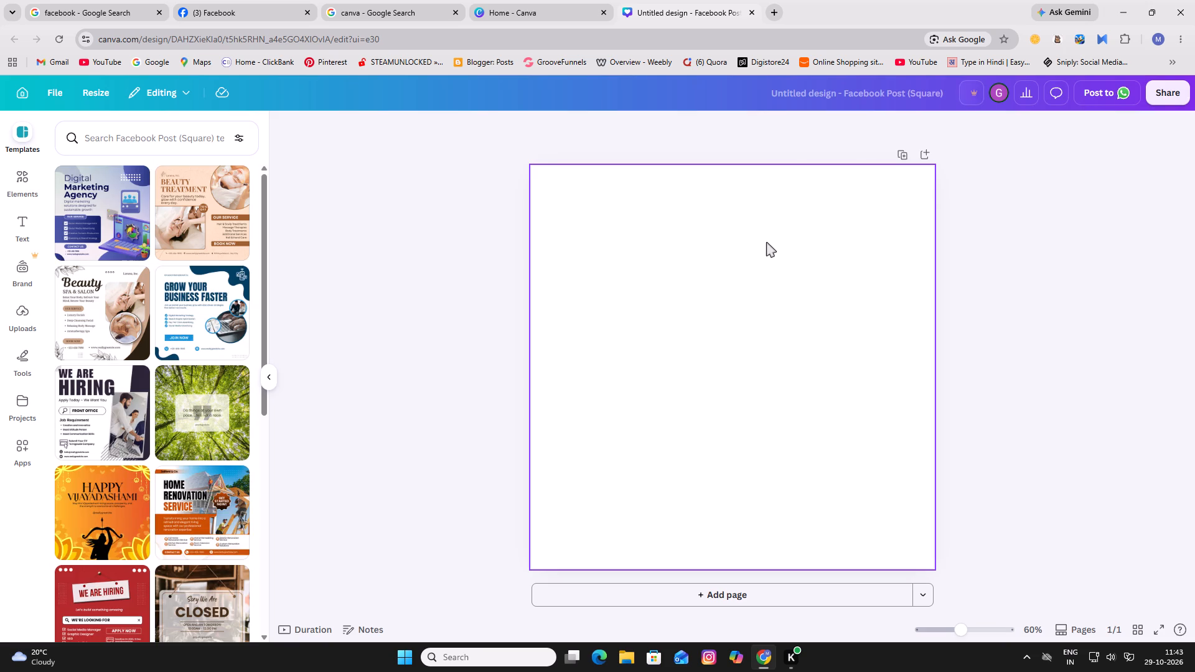
Set the blank page's background to the lightest grey of the default solid colours.
{"action": "left_click", "coordinate": [745, 299]}
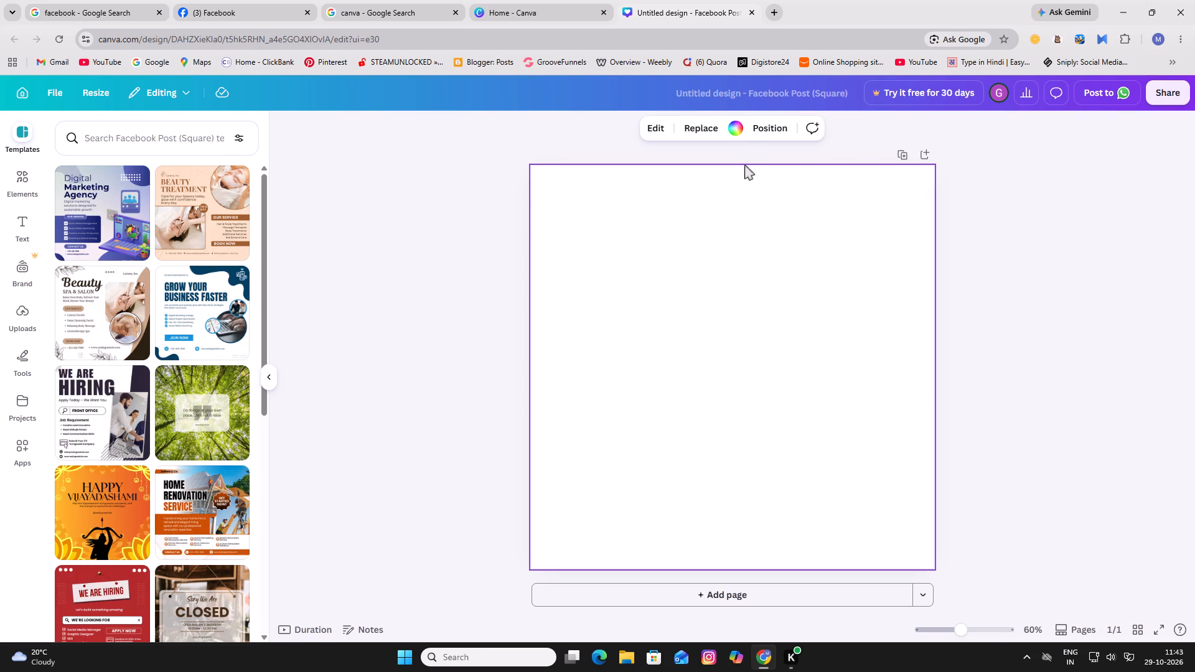
{"action": "left_click", "coordinate": [736, 131]}
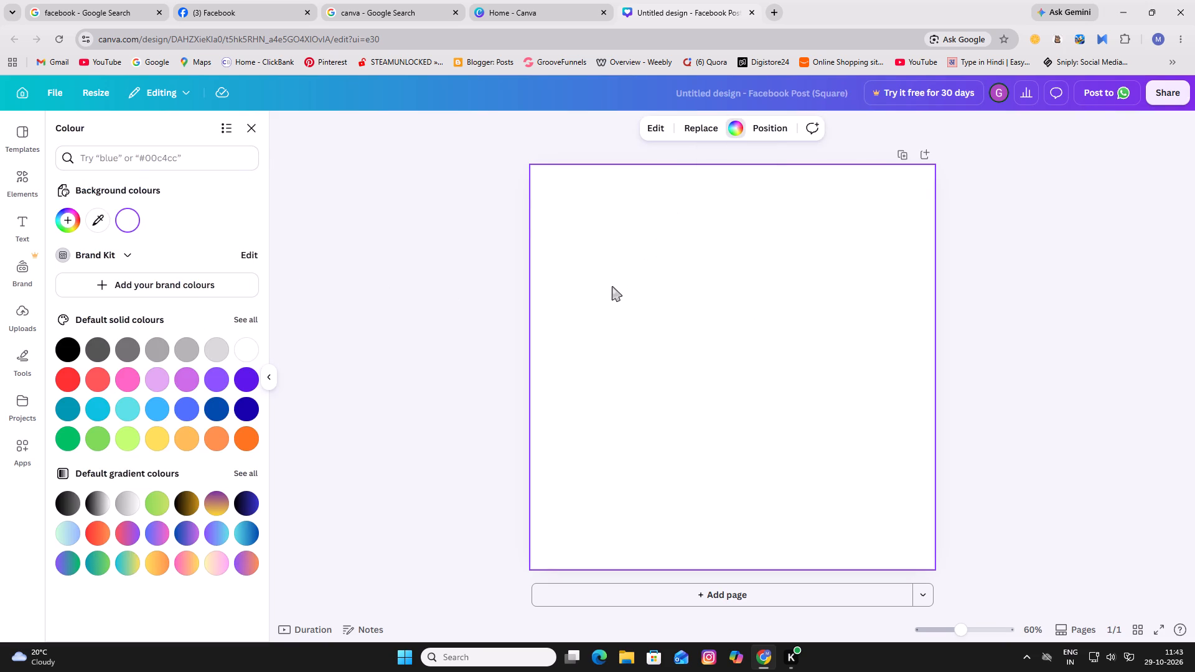
{"action": "left_click", "coordinate": [190, 350]}
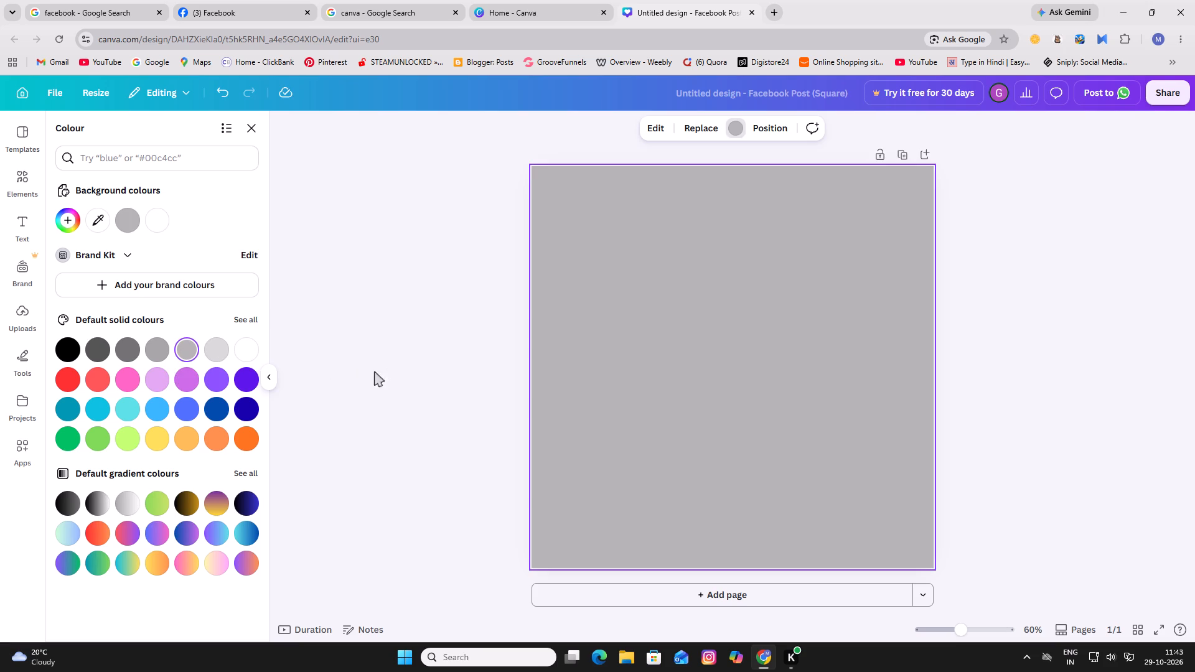
{"action": "left_click", "coordinate": [226, 347]}
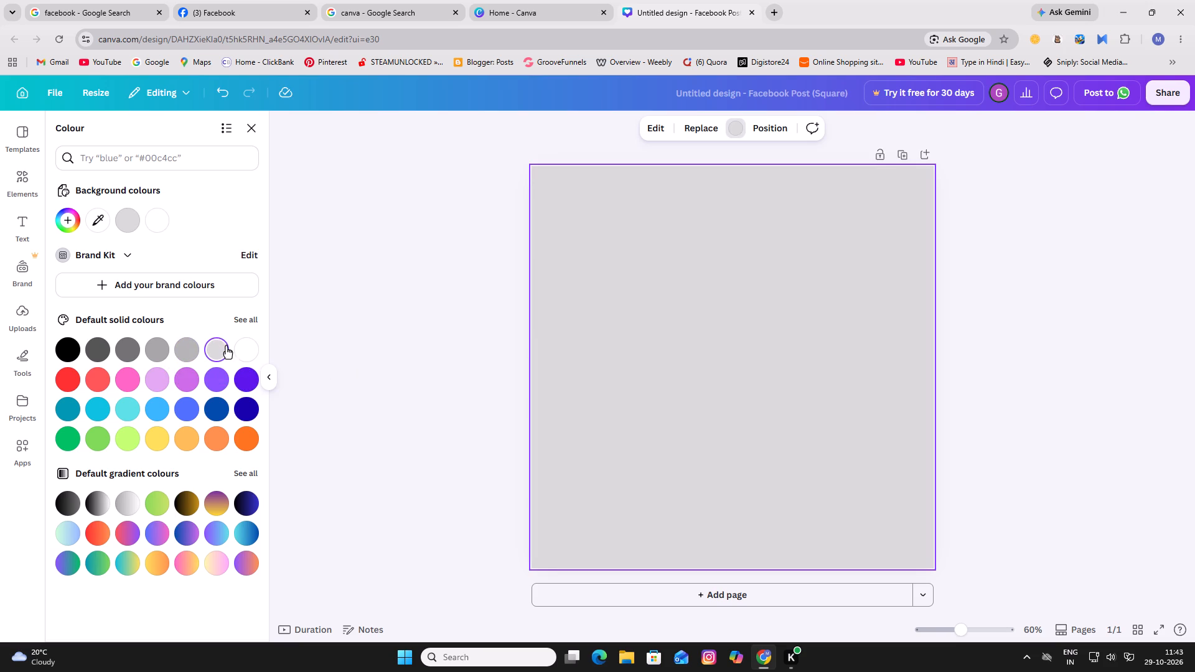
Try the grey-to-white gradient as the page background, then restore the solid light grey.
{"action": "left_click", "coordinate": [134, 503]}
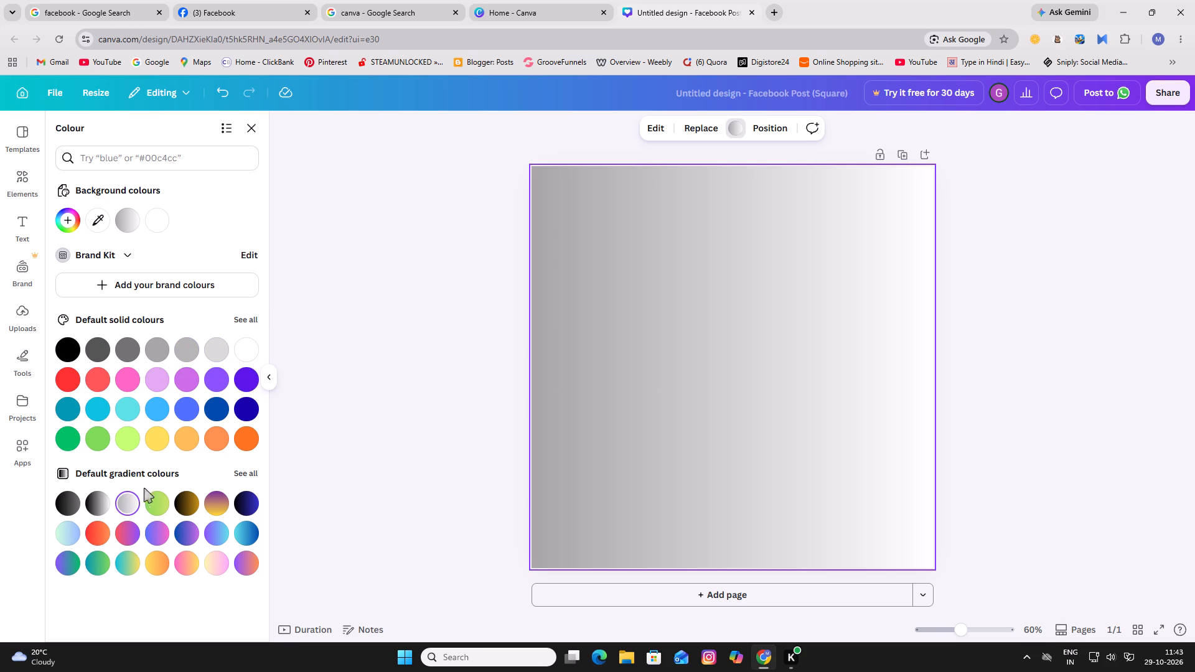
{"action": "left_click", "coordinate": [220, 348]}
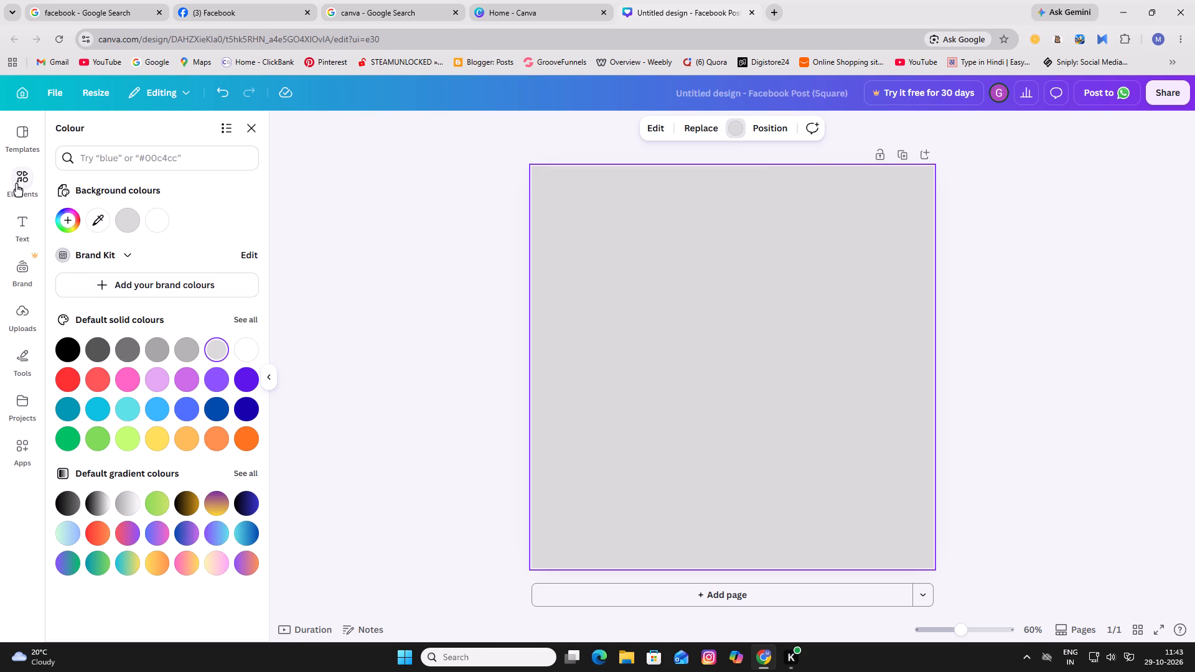
Insert the grey-and-red "Happy birthday!" font combination onto the page.
{"action": "left_click", "coordinate": [19, 220]}
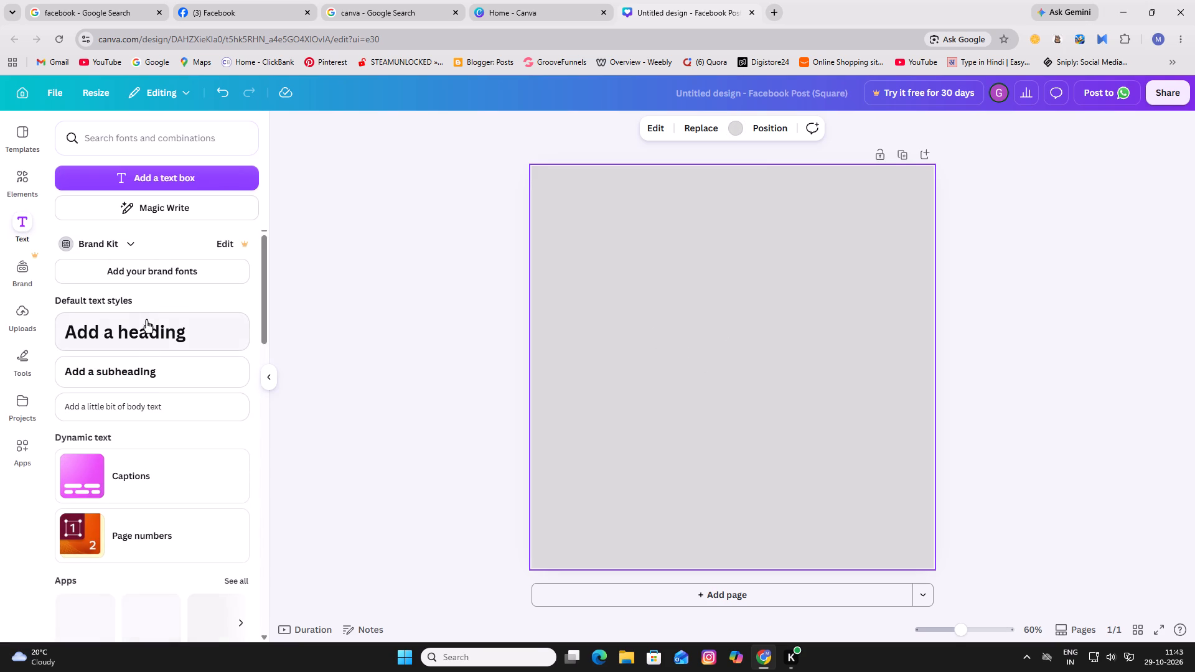
{"action": "scroll", "coordinate": [159, 374], "scroll_direction": "down", "scroll_amount": 1}
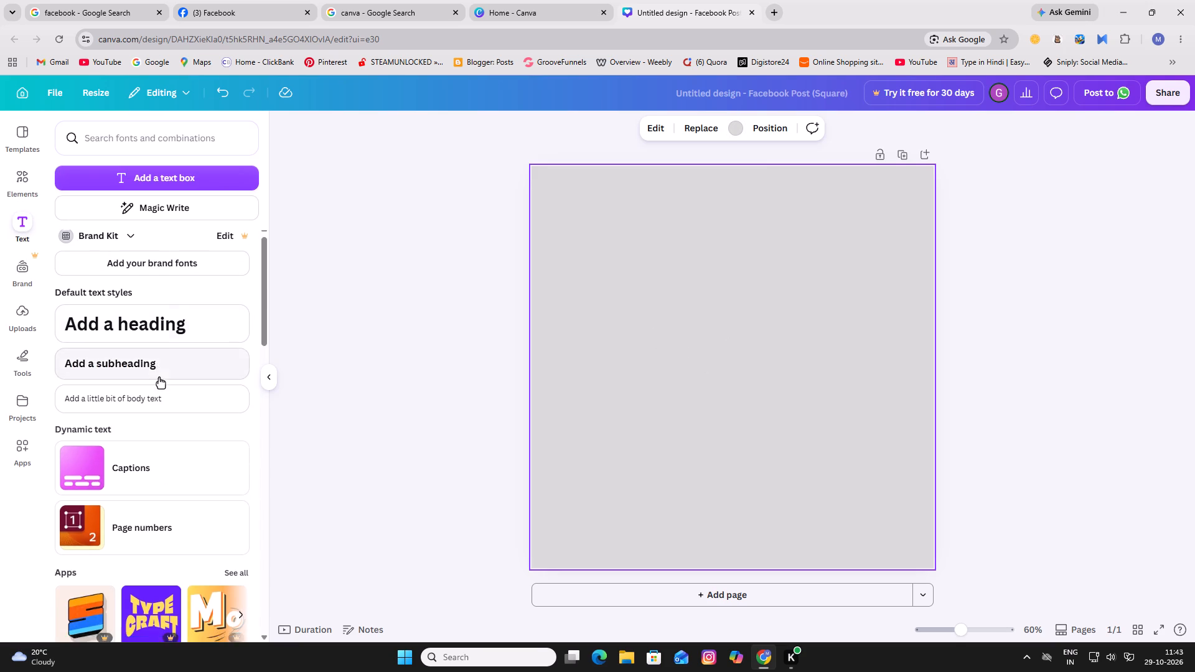
{"action": "scroll", "coordinate": [159, 376], "scroll_direction": "down", "scroll_amount": 7}
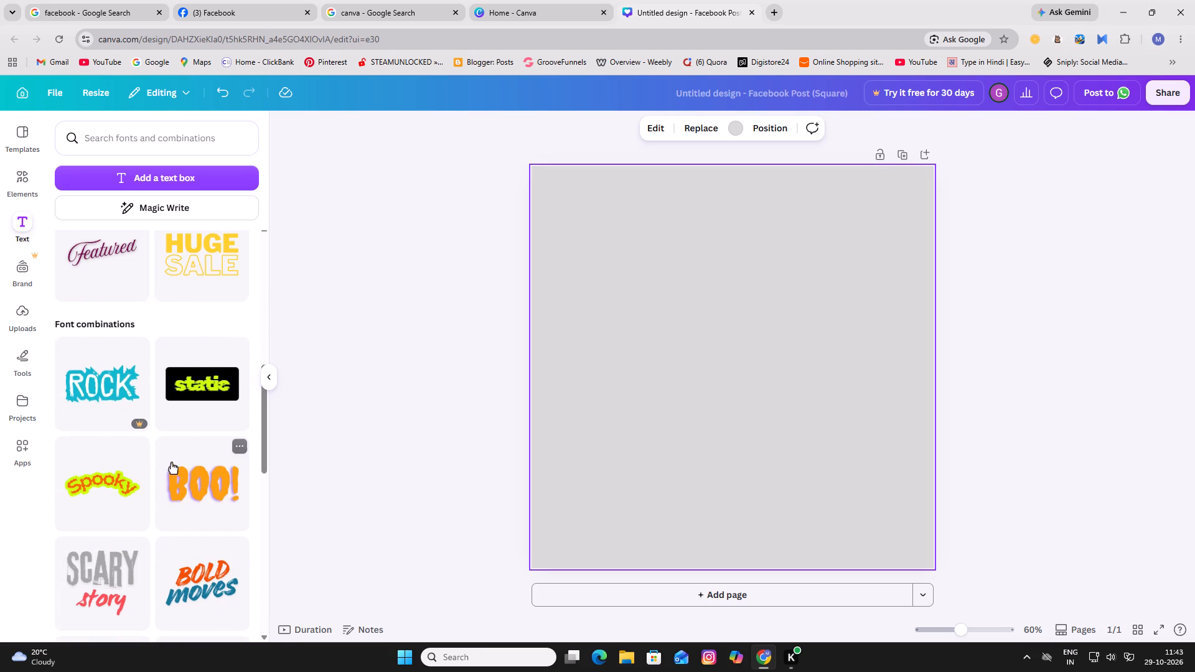
{"action": "scroll", "coordinate": [137, 525], "scroll_direction": "down", "scroll_amount": 4}
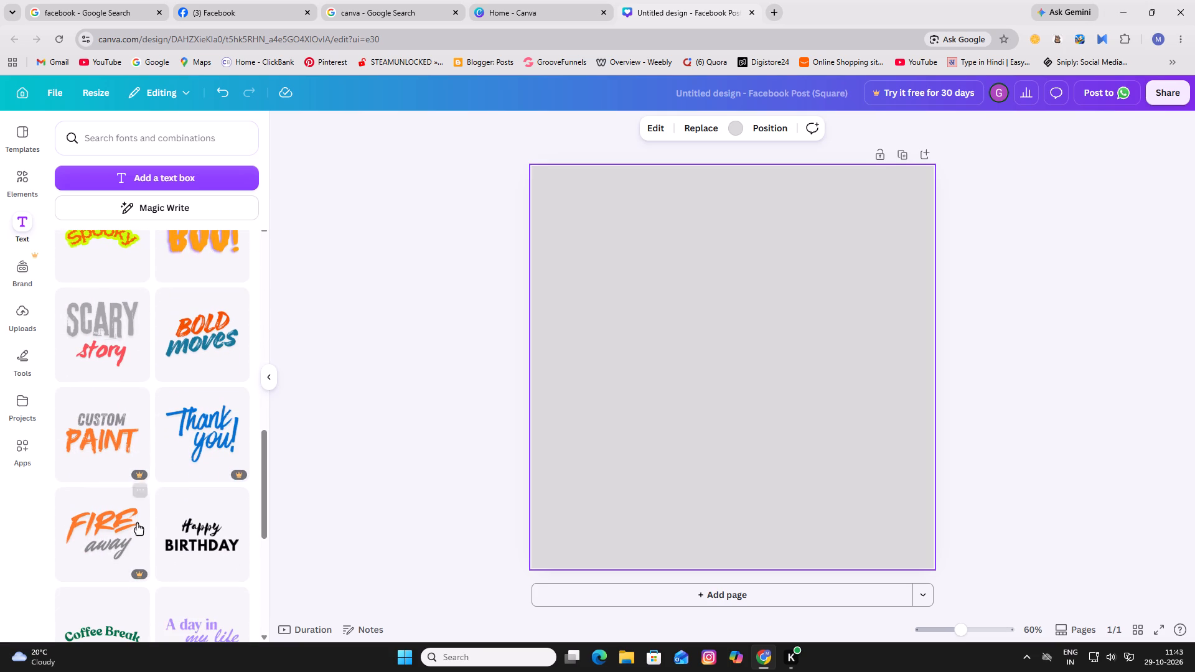
{"action": "scroll", "coordinate": [134, 516], "scroll_direction": "down", "scroll_amount": 4}
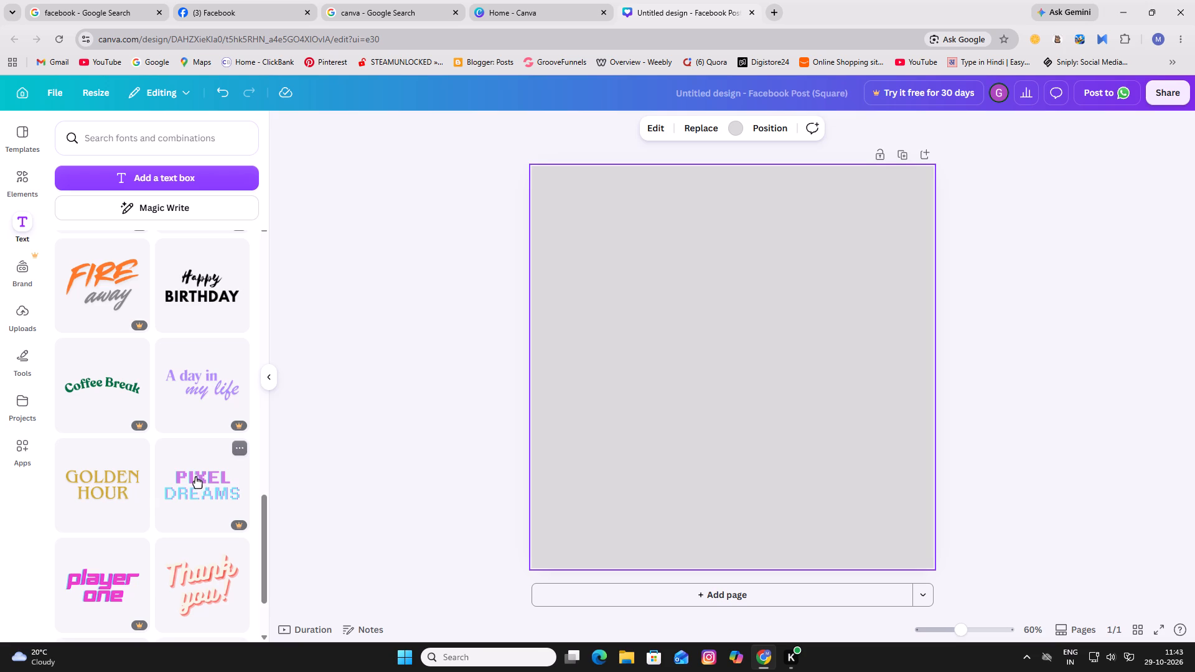
{"action": "scroll", "coordinate": [195, 476], "scroll_direction": "down", "scroll_amount": 8}
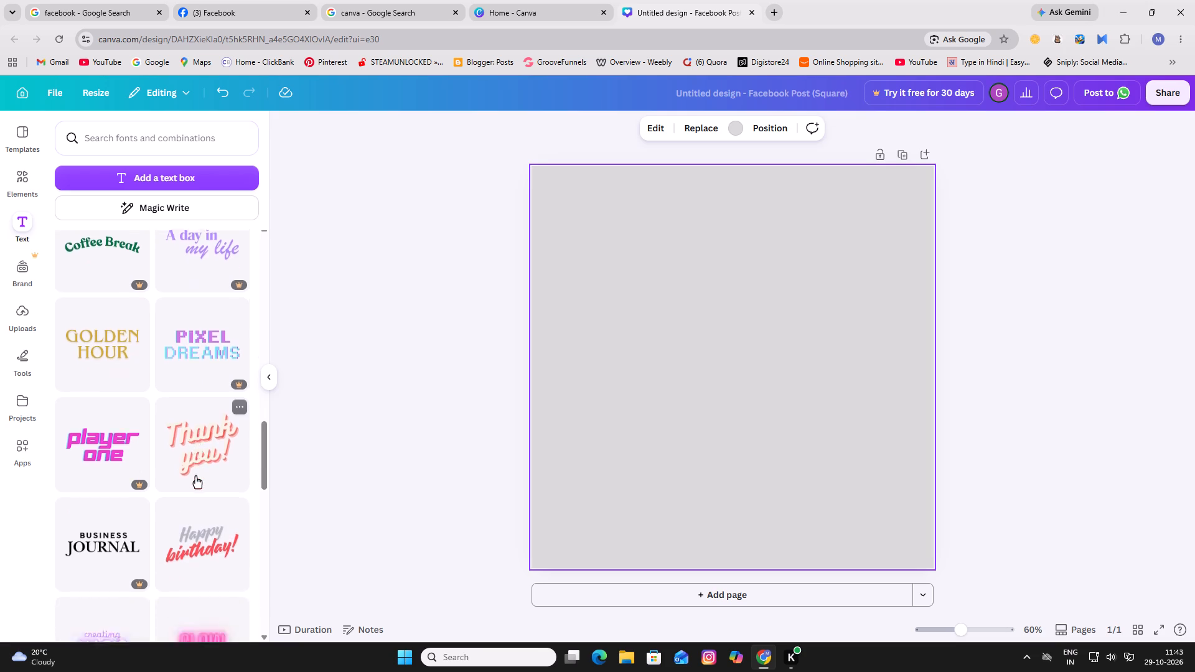
{"action": "scroll", "coordinate": [195, 476], "scroll_direction": "down", "scroll_amount": 1}
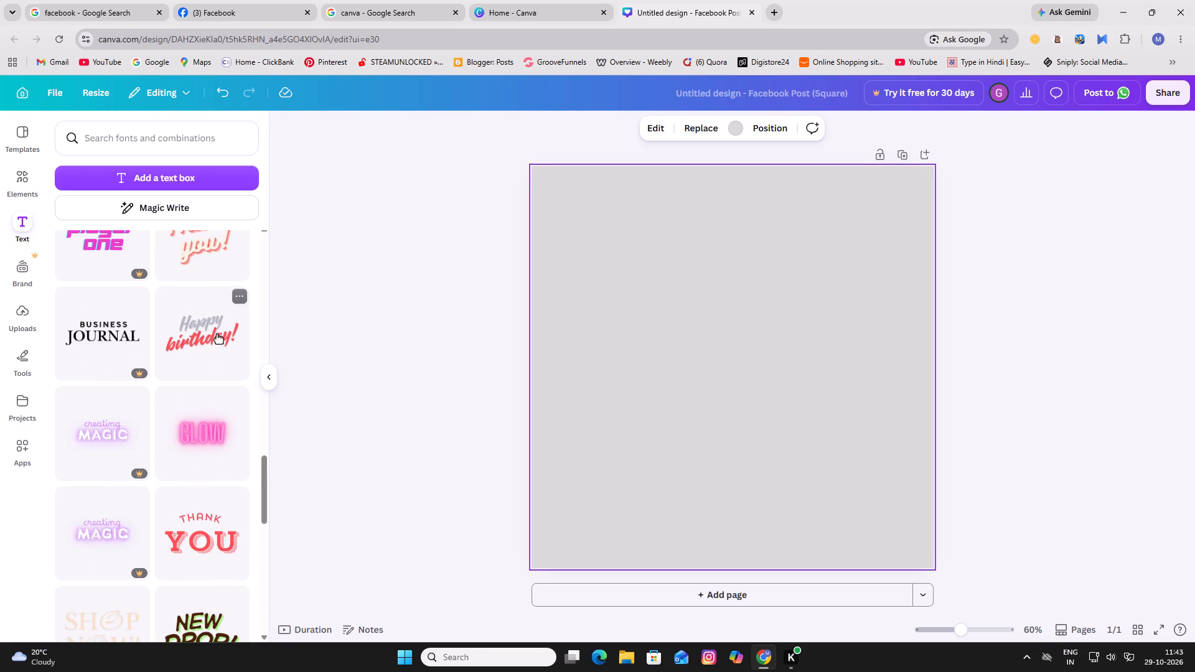
{"action": "left_click", "coordinate": [215, 330]}
Delete the red "birthday!" line from the inserted text group.
{"action": "left_click", "coordinate": [757, 372]}
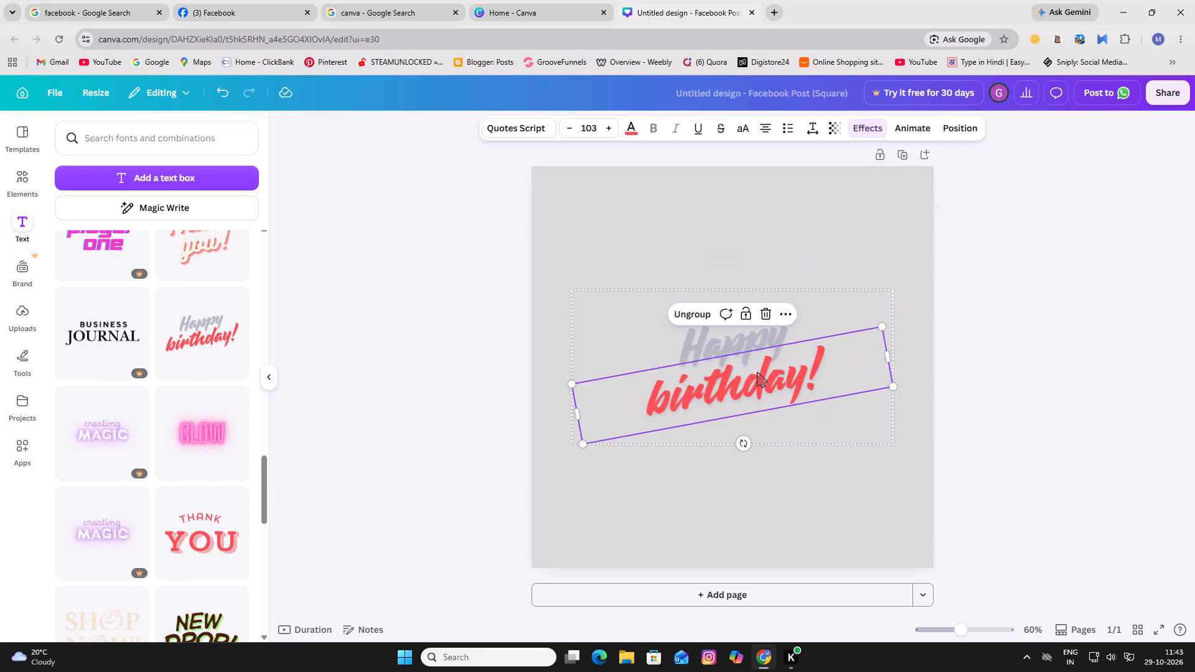
{"action": "key", "text": "BackSpace"}
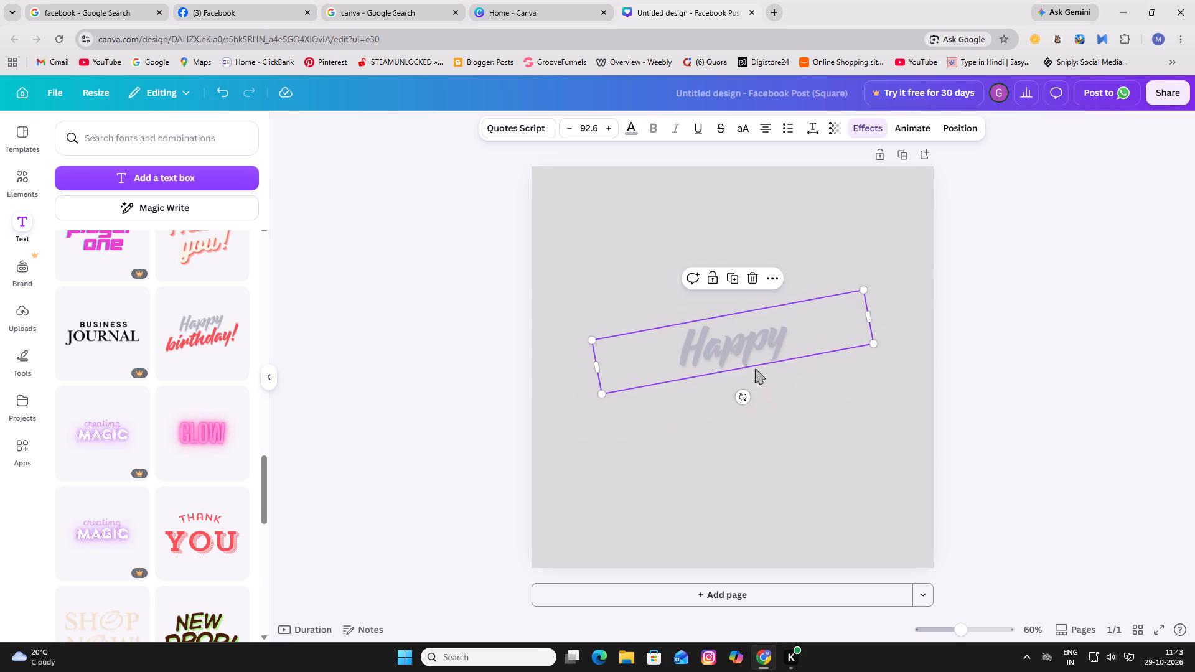
Move the "Happy" text up to the upper part of the page and rotate it level.
{"action": "left_click", "coordinate": [730, 346]}
{"action": "left_click", "coordinate": [730, 346]}
{"action": "left_click", "coordinate": [792, 437]}
{"action": "left_click_drag", "start_coordinate": [746, 346], "coordinate": [746, 345]}
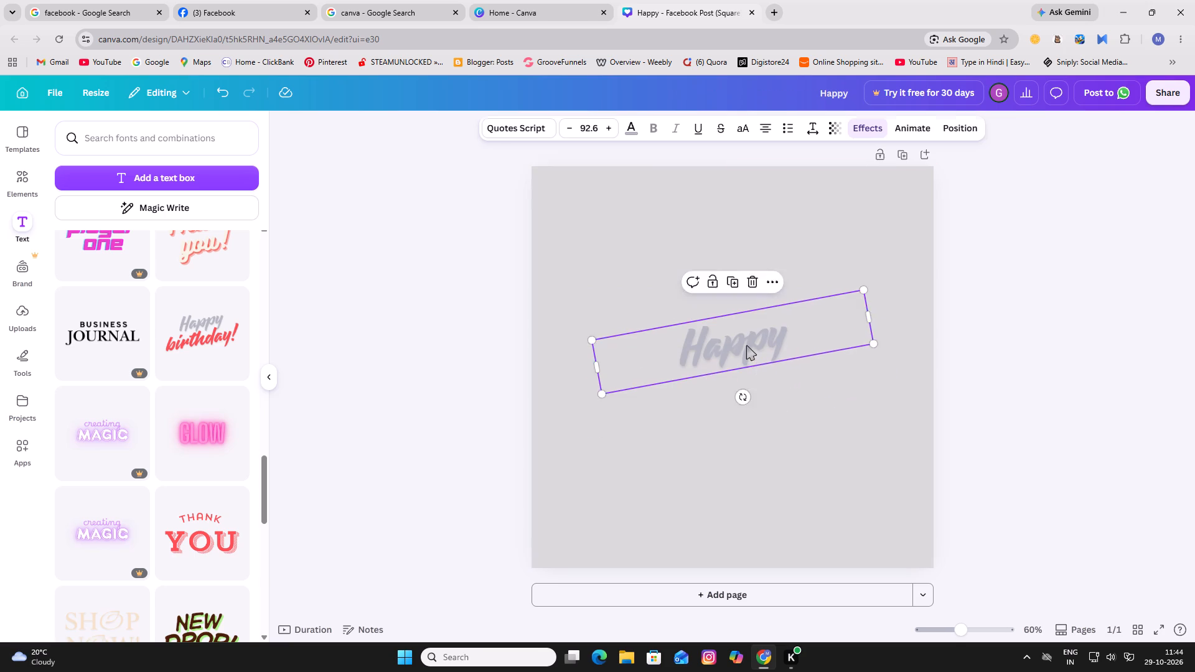
{"action": "left_click_drag", "start_coordinate": [746, 345], "coordinate": [747, 261]}
{"action": "left_click_drag", "start_coordinate": [741, 310], "coordinate": [730, 330]}
Replace the word "Happy" with "Time".
{"action": "left_click", "coordinate": [760, 274]}
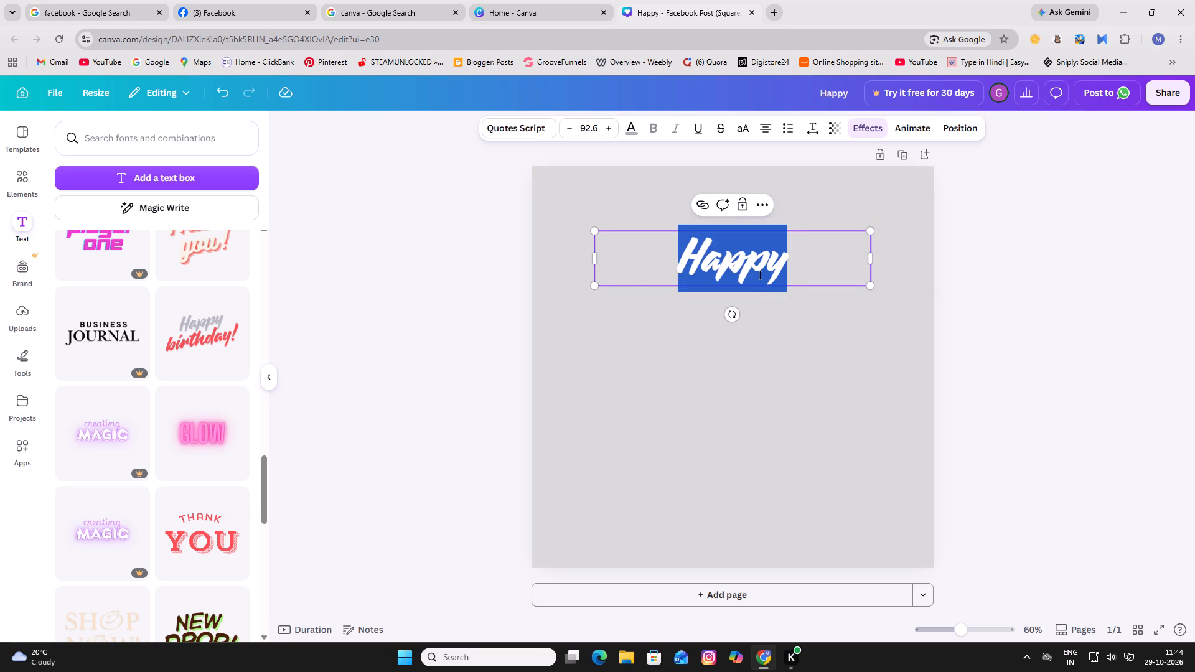
{"action": "key", "text": "BackSpace"}
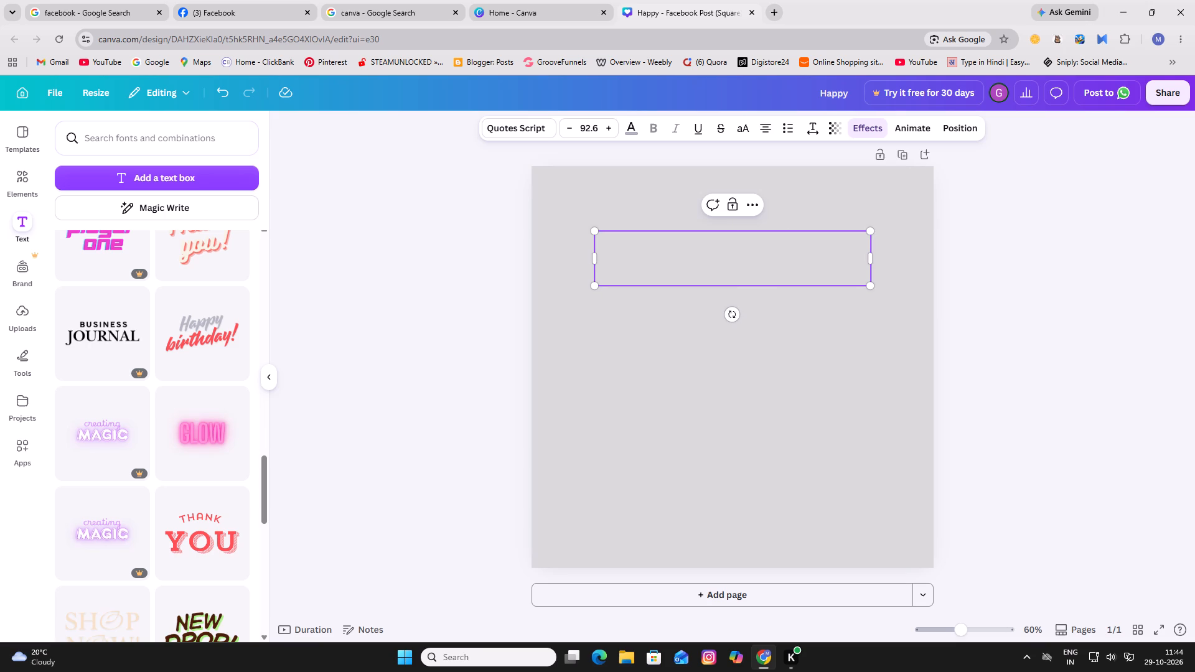
{"action": "type", "text": "Time"}
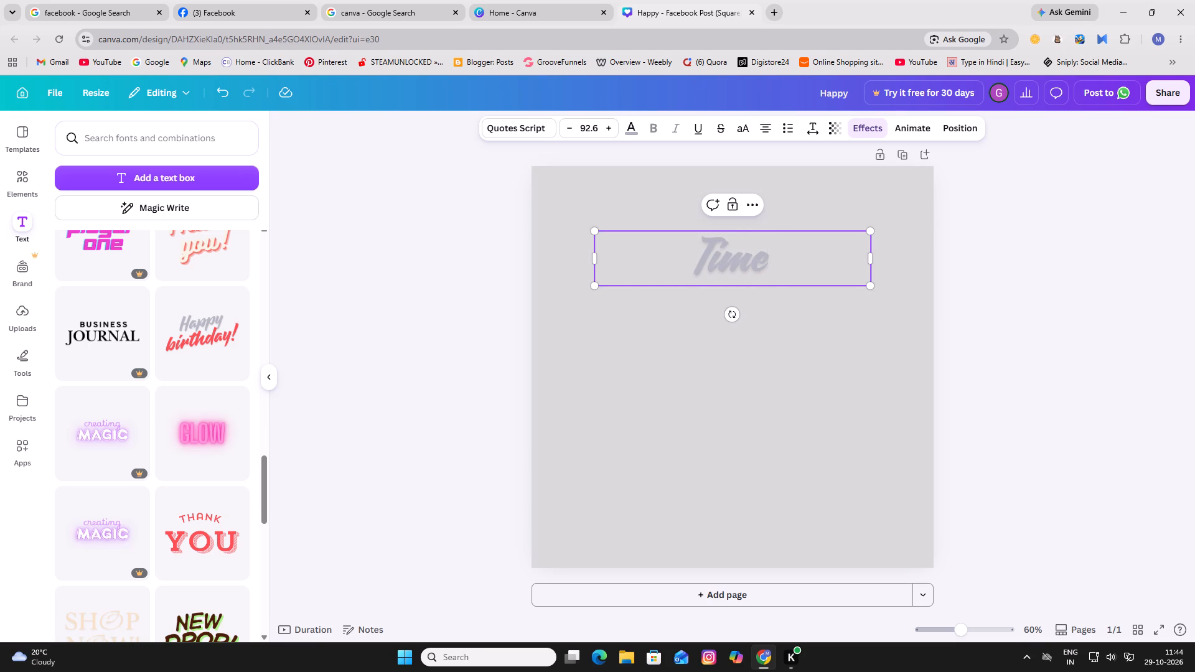
Enclose the word "Time" in double quotation marks, with a space between the word and each mark.
{"action": "key", "text": "Left"}
{"action": "key", "text": "Left"}
{"action": "key", "text": "Left"}
{"action": "key", "text": "Left"}
{"action": "key", "text": "shift+quotedbl"}
{"action": "key", "text": "Right"}
{"action": "key", "text": "Right"}
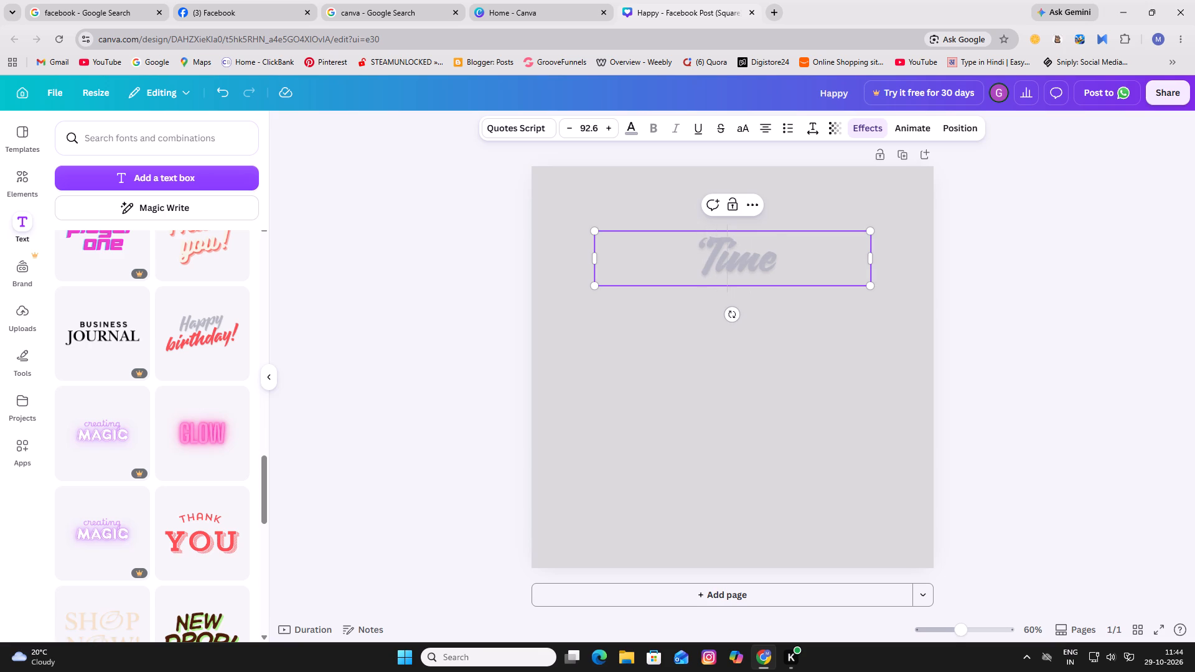
{"action": "key", "text": "Right"}
{"action": "key", "text": "Right"}
{"action": "key", "text": "shift+quotedbl"}
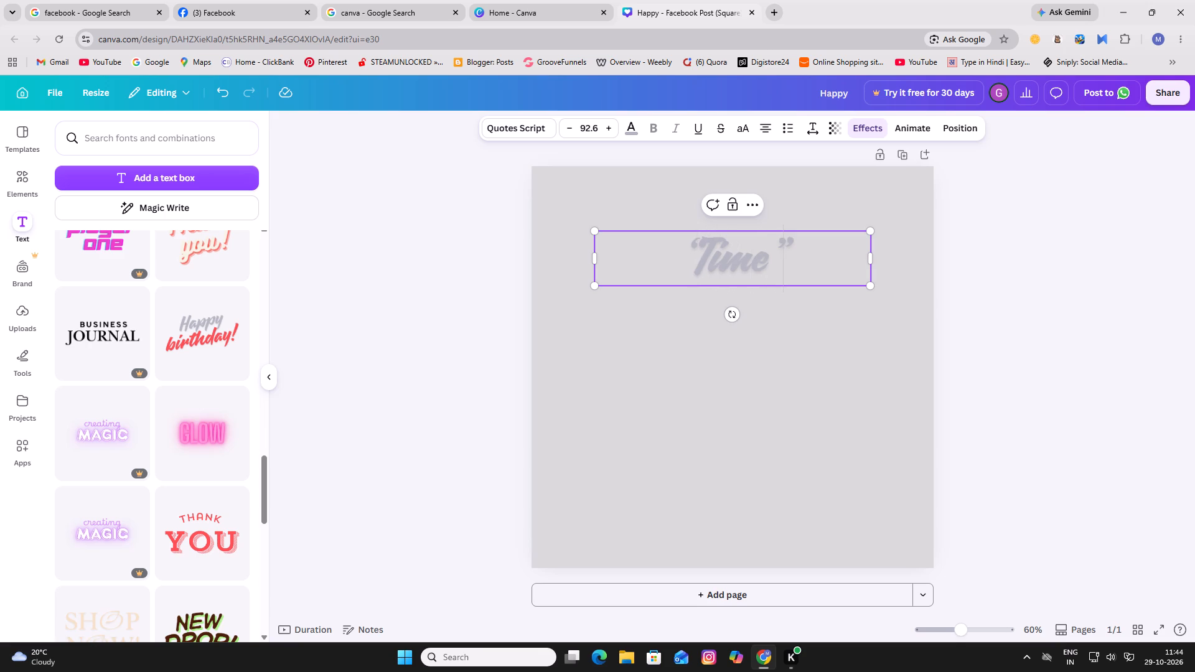
{"action": "left_click", "coordinate": [705, 246]}
{"action": "key", "text": "space"}
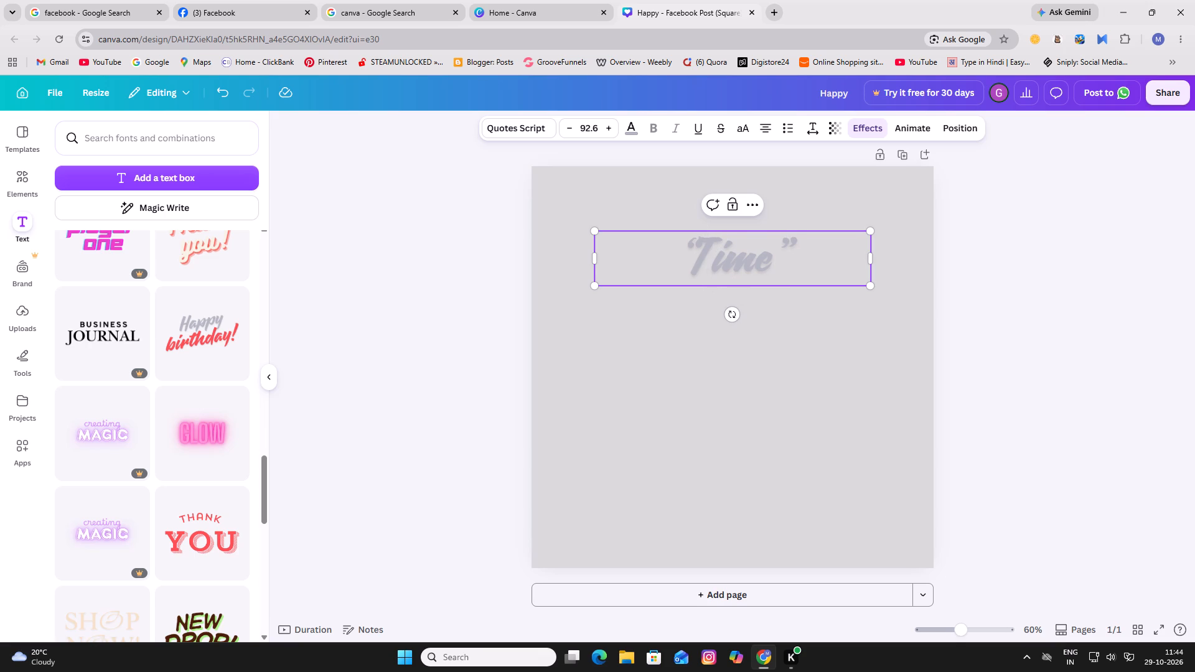
{"action": "key", "text": "BackSpace"}
{"action": "key", "text": "Left"}
{"action": "key", "text": "space"}
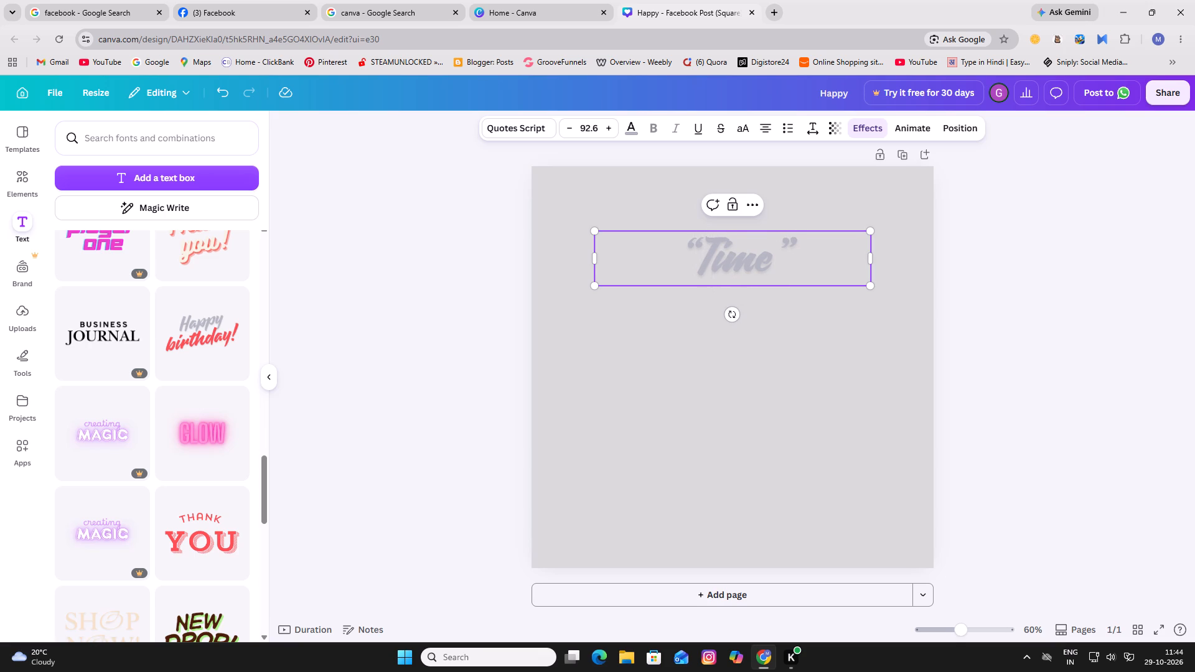
{"action": "left_click", "coordinate": [783, 242]}
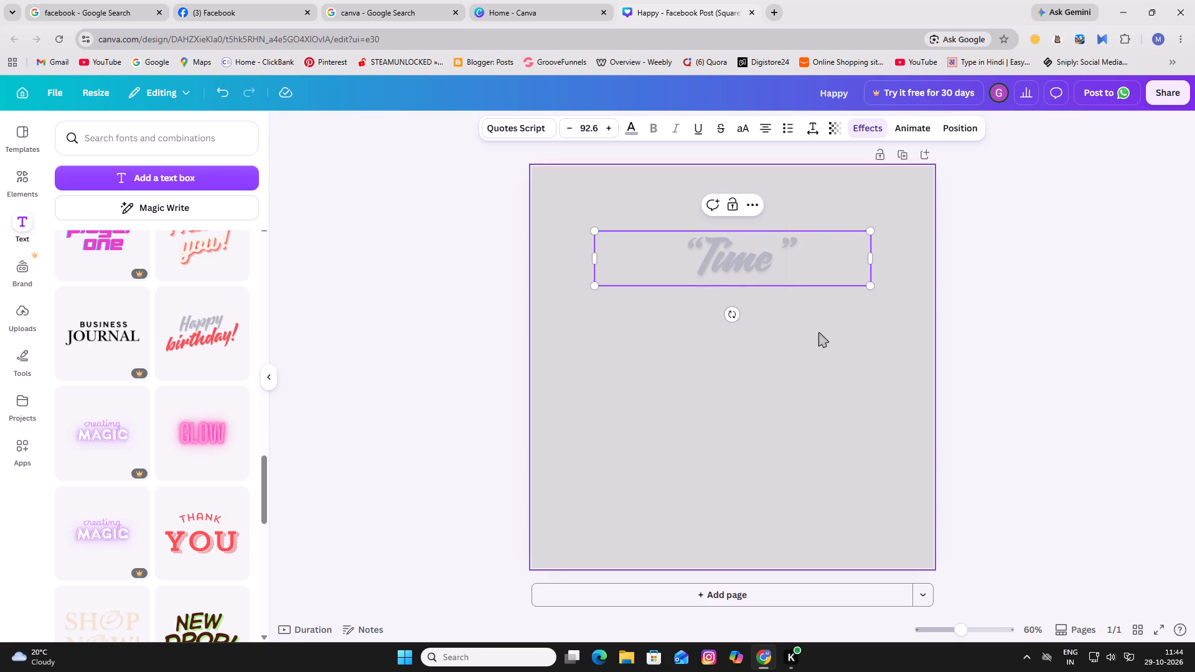
{"action": "key", "text": "BackSpace"}
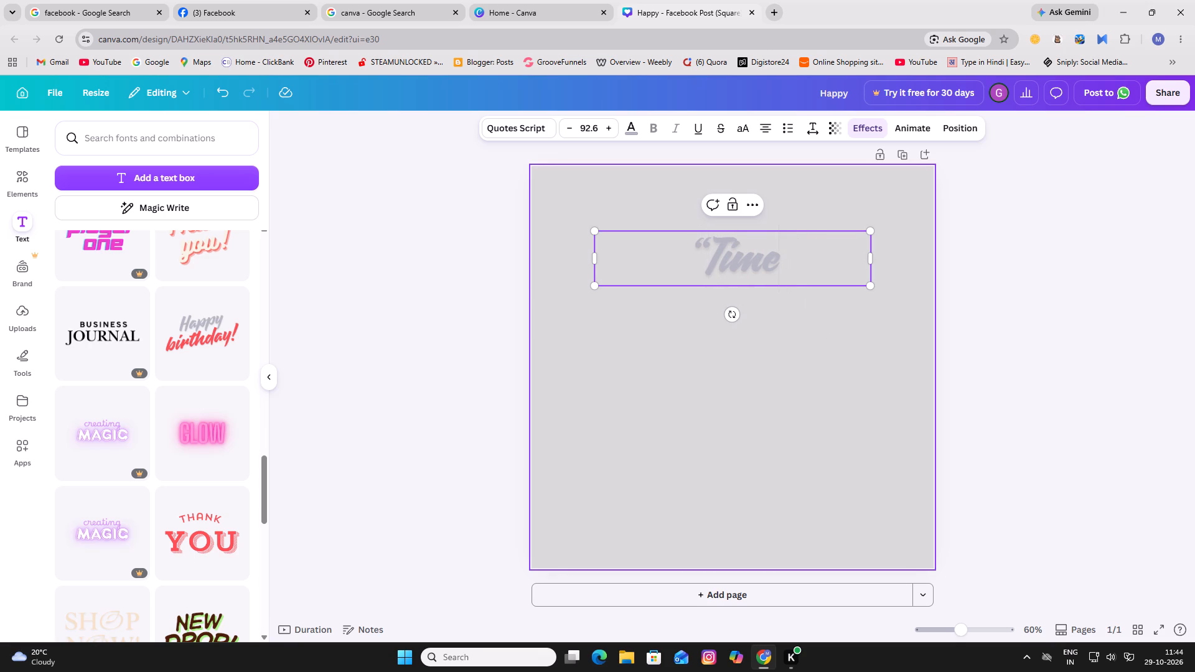
{"action": "key", "text": "shift+quotedbl"}
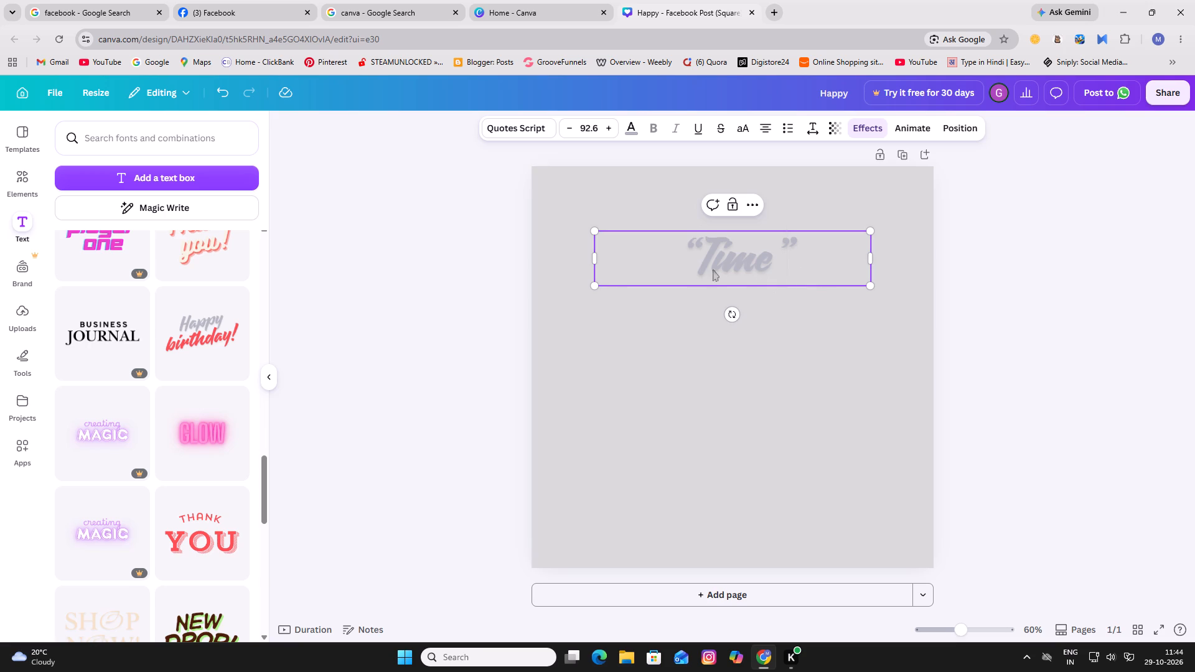
{"action": "left_click", "coordinate": [703, 245]}
{"action": "key", "text": "space"}
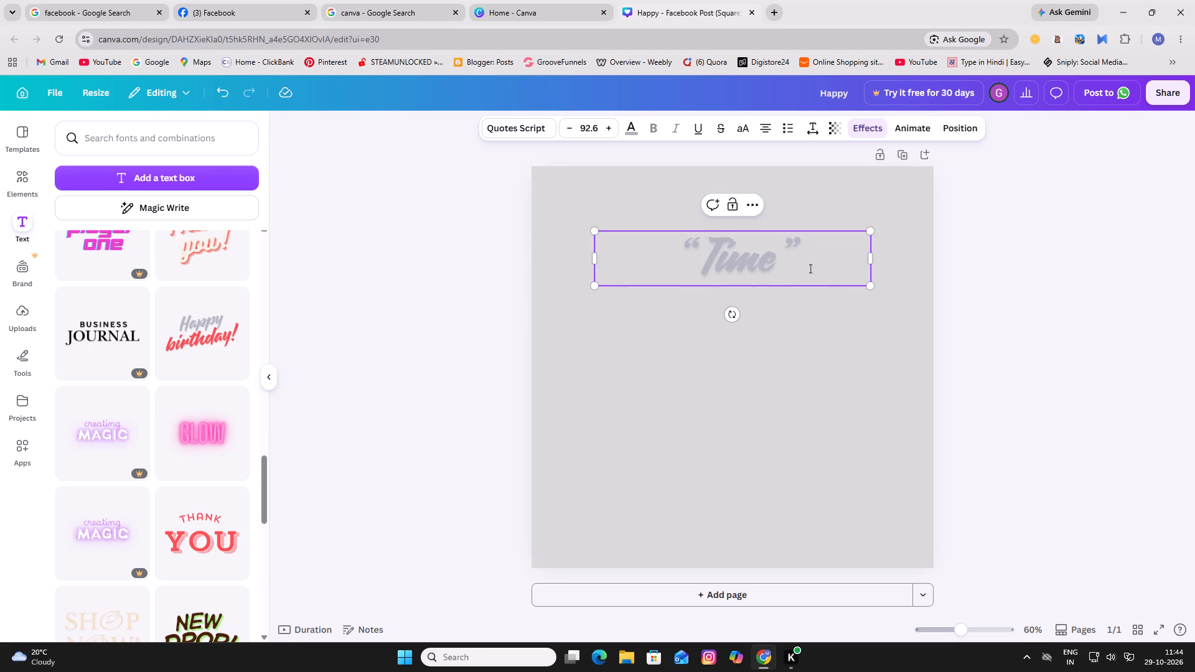
Colour the whole "Time" heading, including both quotation marks, black (#000000).
{"action": "left_click", "coordinate": [810, 268]}
{"action": "left_click_drag", "start_coordinate": [784, 264], "coordinate": [700, 254]}
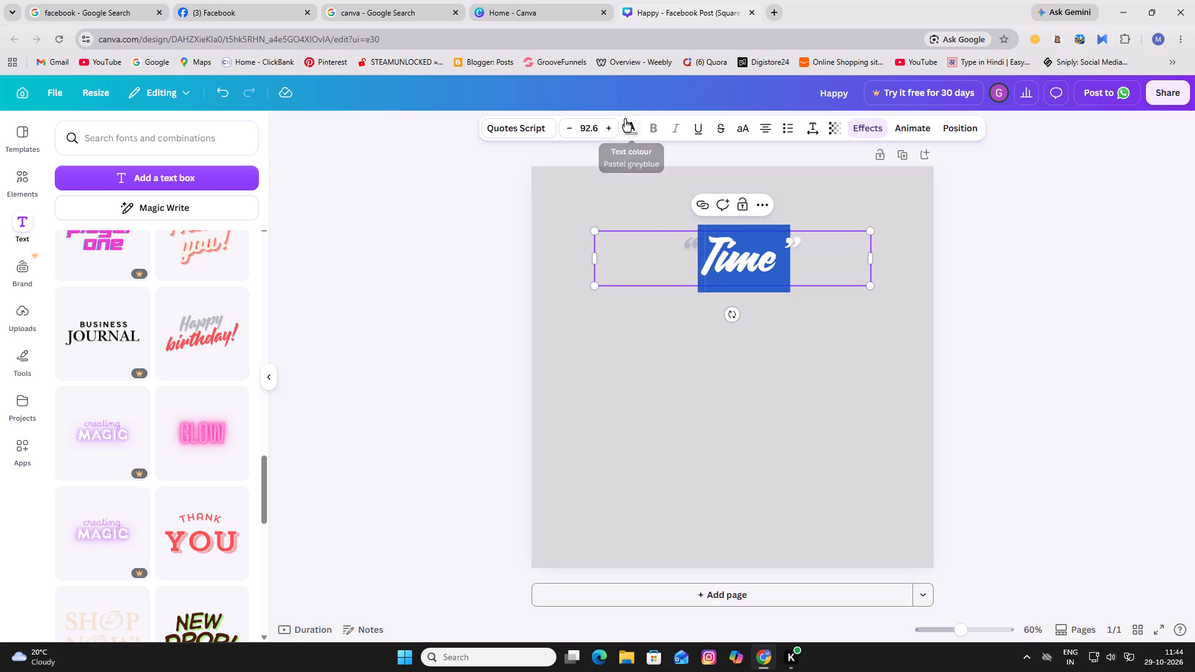
{"action": "left_click", "coordinate": [632, 135]}
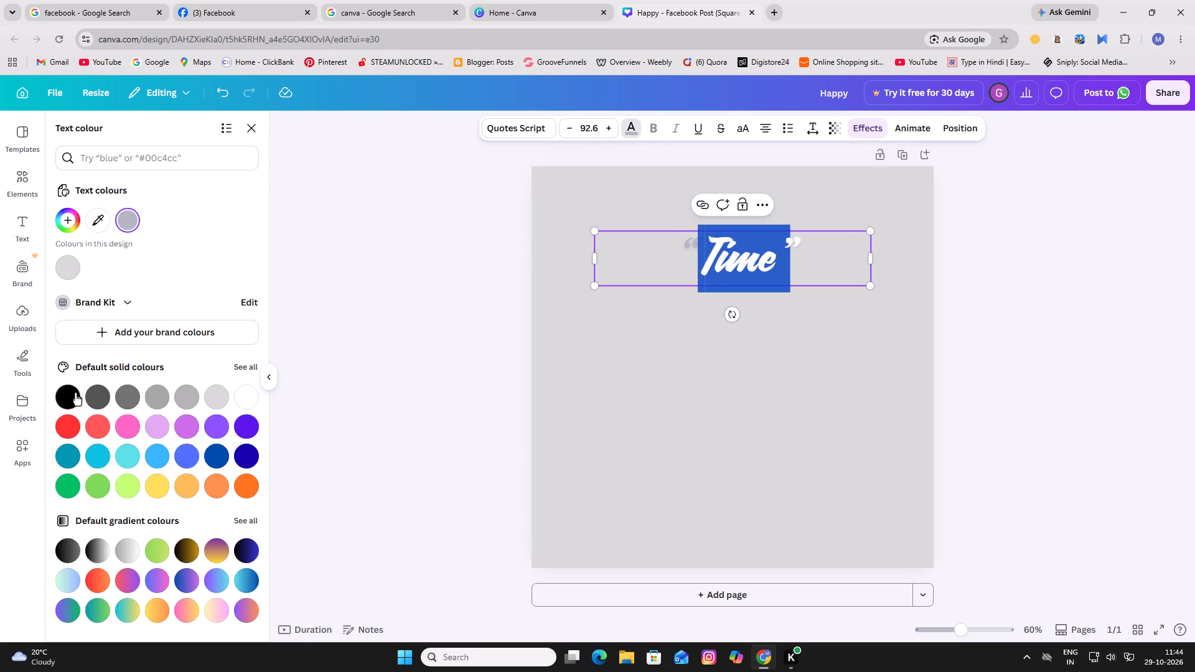
{"action": "left_click", "coordinate": [70, 393]}
{"action": "left_click", "coordinate": [885, 358]}
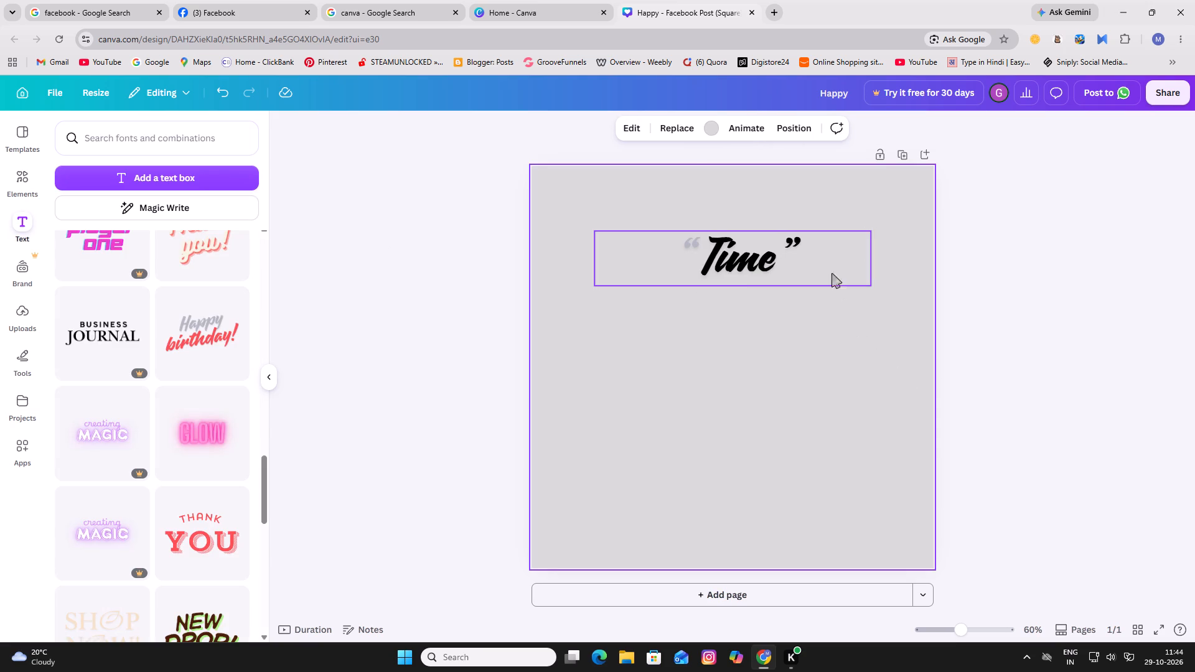
{"action": "left_click", "coordinate": [664, 258]}
{"action": "double_click", "coordinate": [733, 259]}
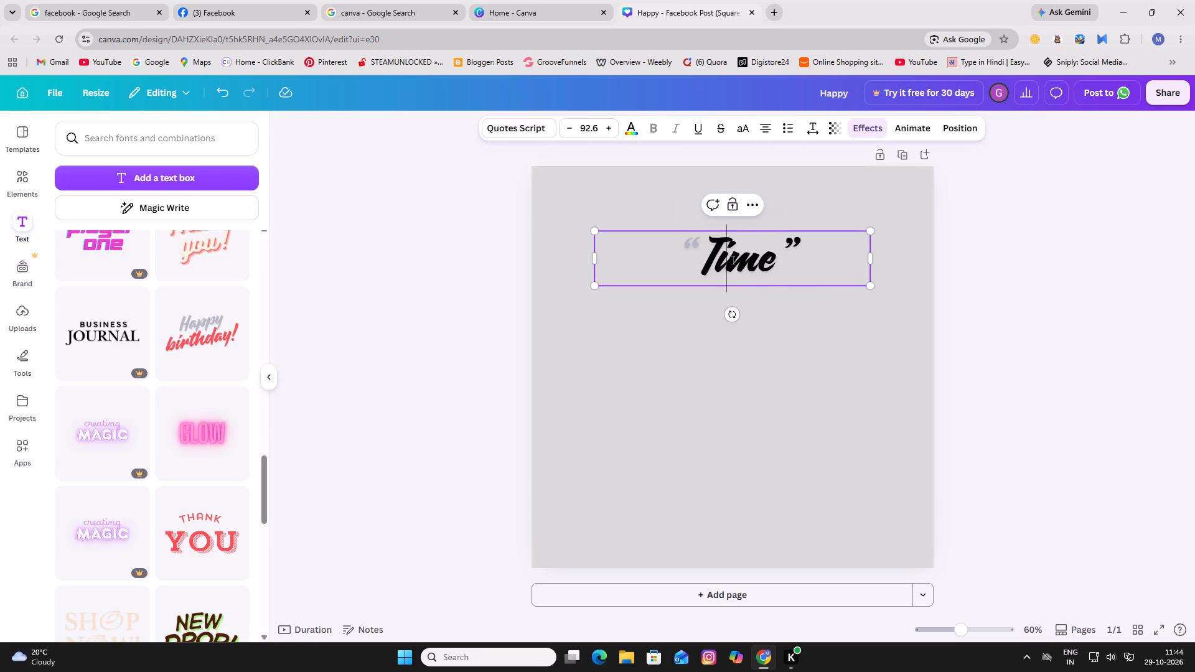
{"action": "key", "text": "ctrl+a"}
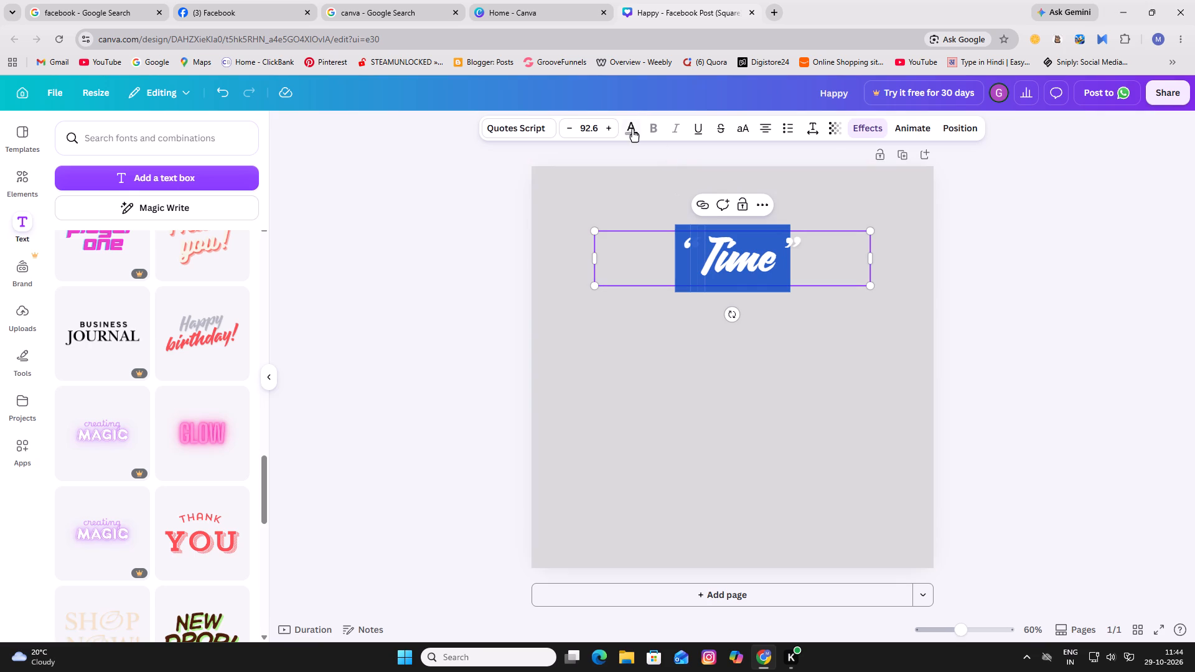
{"action": "left_click", "coordinate": [630, 126]}
{"action": "left_click", "coordinate": [155, 220]}
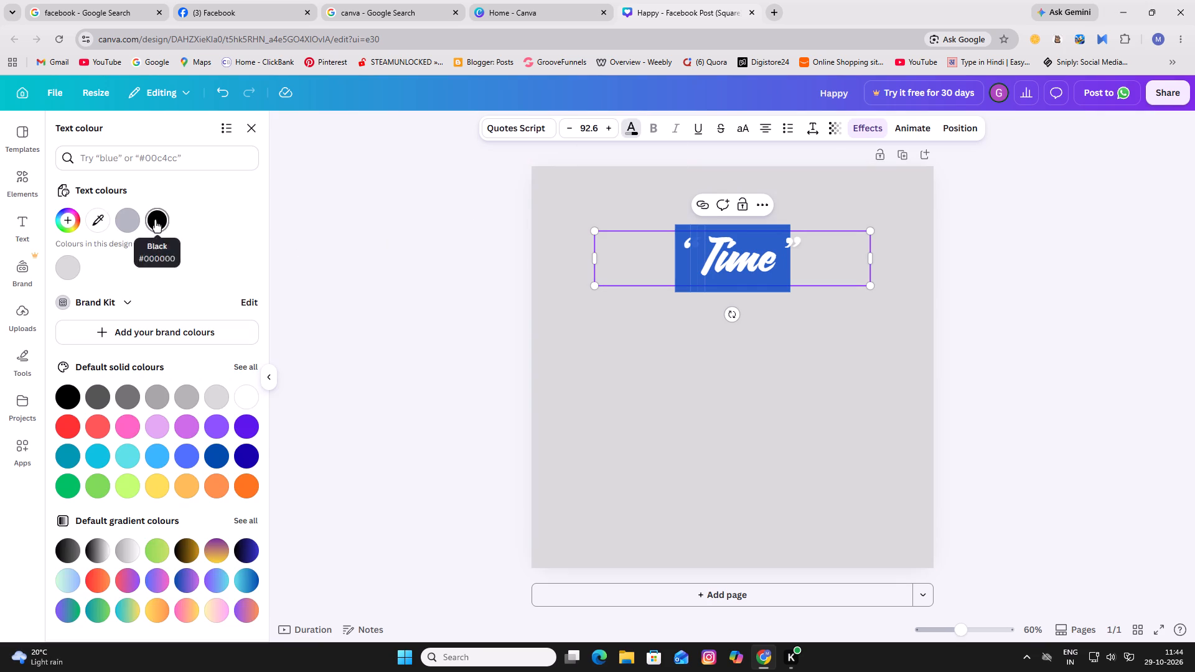
{"action": "left_click", "coordinate": [815, 418]}
Enlarge the "Time" heading to a font size of about 120 and centre it horizontally near the page's top.
{"action": "left_click", "coordinate": [752, 244]}
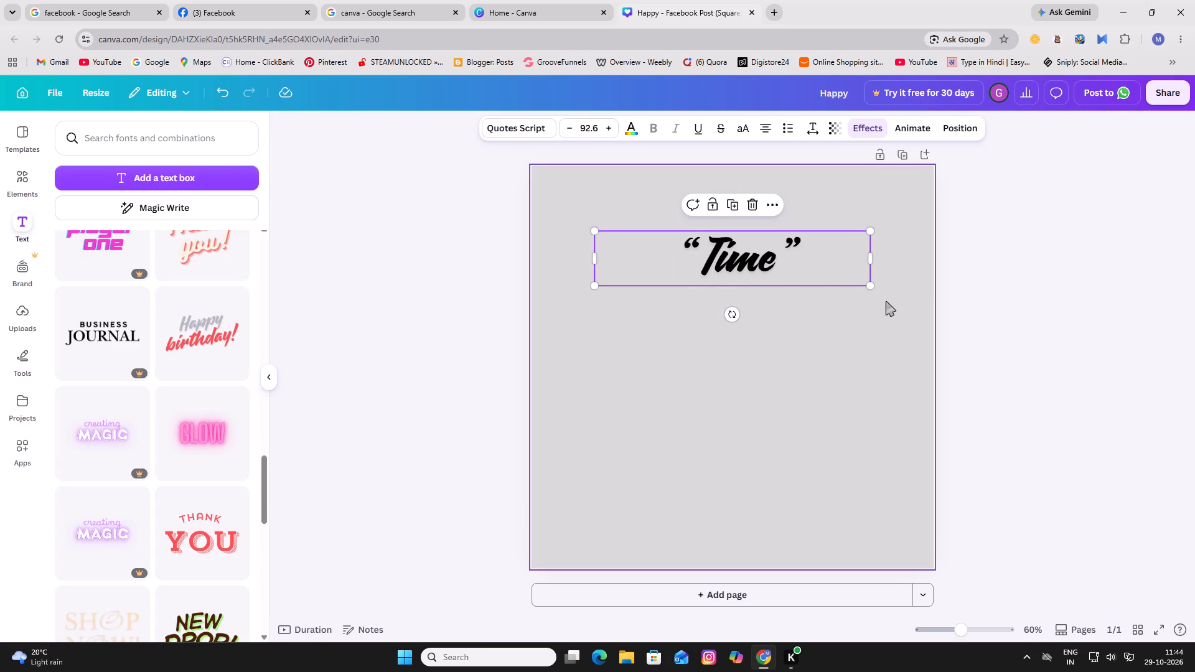
{"action": "left_click_drag", "start_coordinate": [869, 286], "coordinate": [915, 297]}
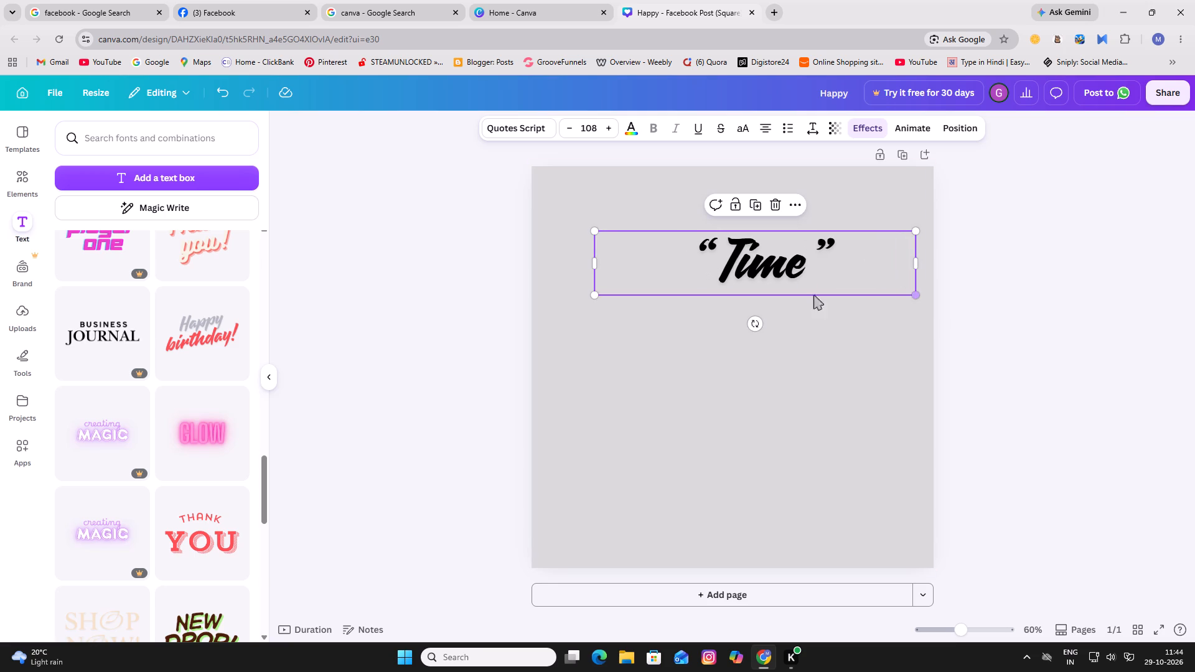
{"action": "left_click_drag", "start_coordinate": [594, 295], "coordinate": [560, 304]}
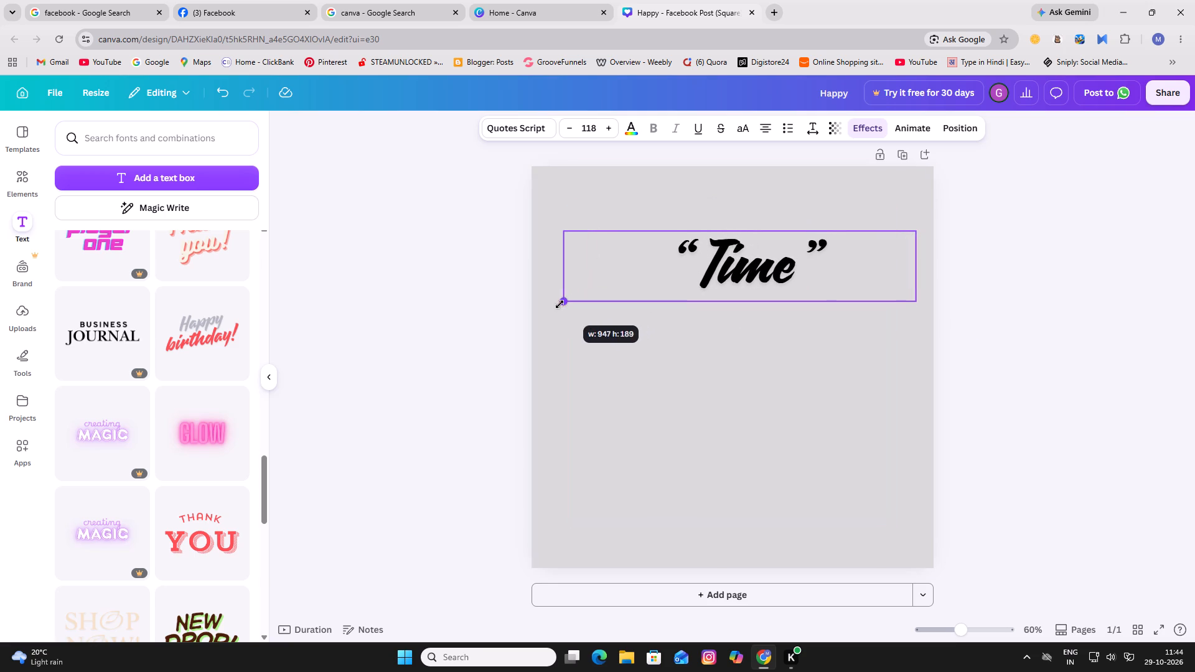
{"action": "left_click_drag", "start_coordinate": [560, 304], "coordinate": [558, 305]}
{"action": "left_click_drag", "start_coordinate": [762, 277], "coordinate": [751, 273]}
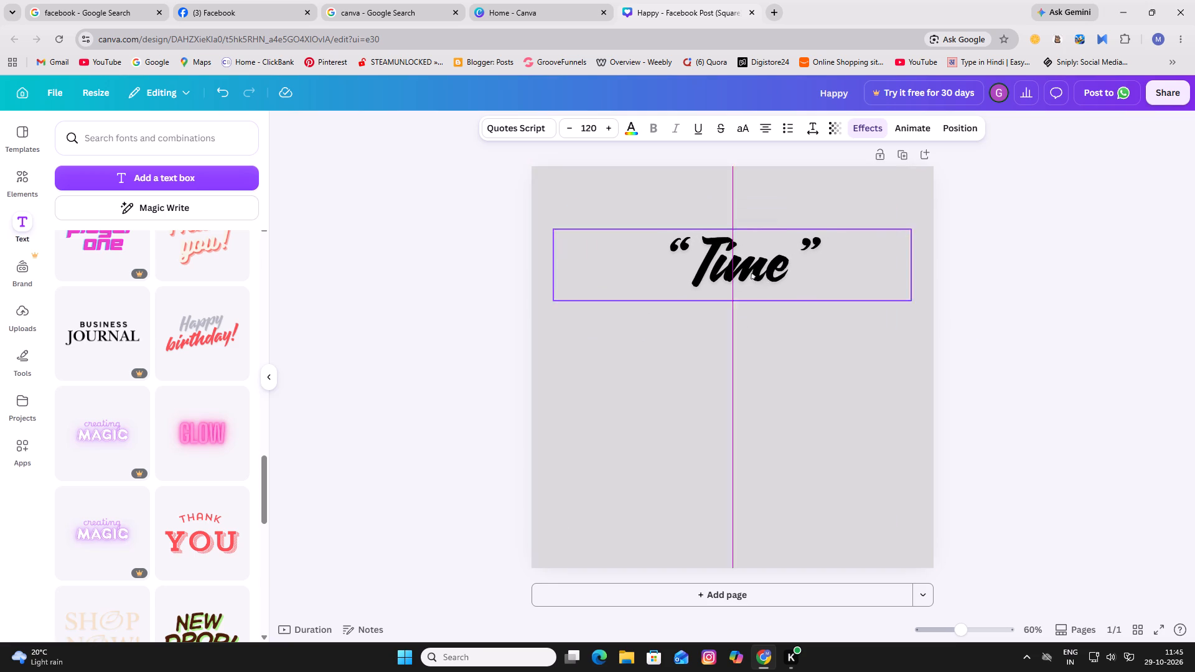
Move the quoted "Time" heading slightly higher, close to the page's top edge, and deselect it.
{"action": "left_click_drag", "start_coordinate": [751, 273], "coordinate": [744, 269]}
{"action": "left_click", "coordinate": [744, 269]}
{"action": "left_click_drag", "start_coordinate": [744, 266], "coordinate": [761, 263]}
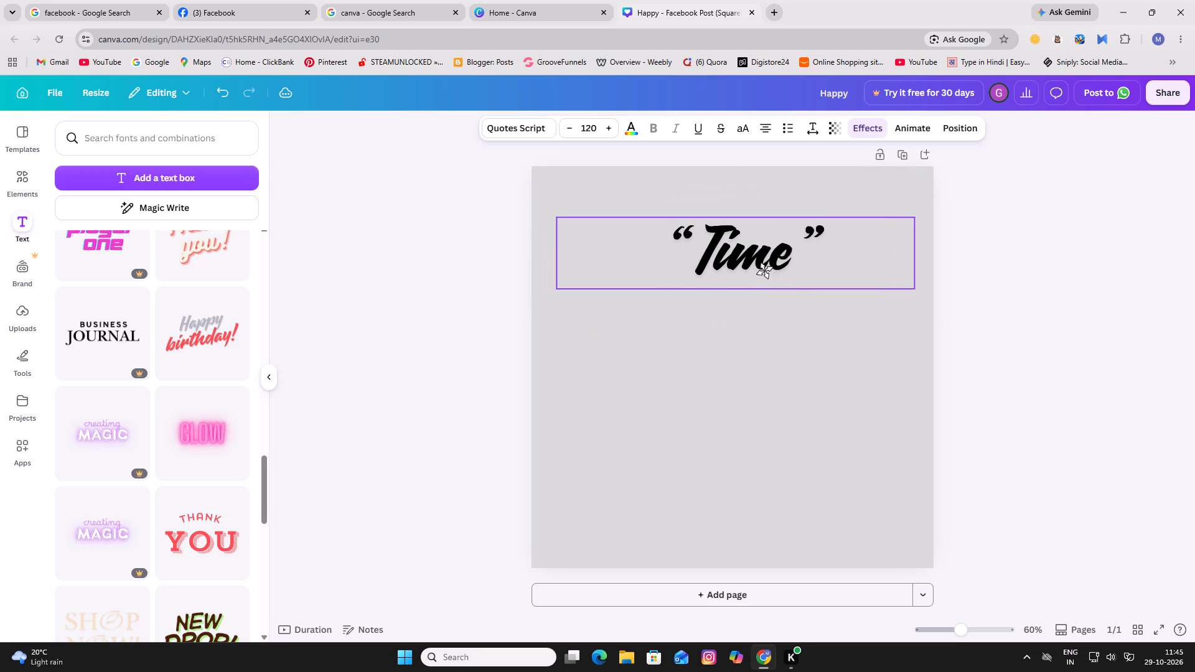
{"action": "left_click_drag", "start_coordinate": [761, 263], "coordinate": [750, 252]}
{"action": "left_click", "coordinate": [750, 252]}
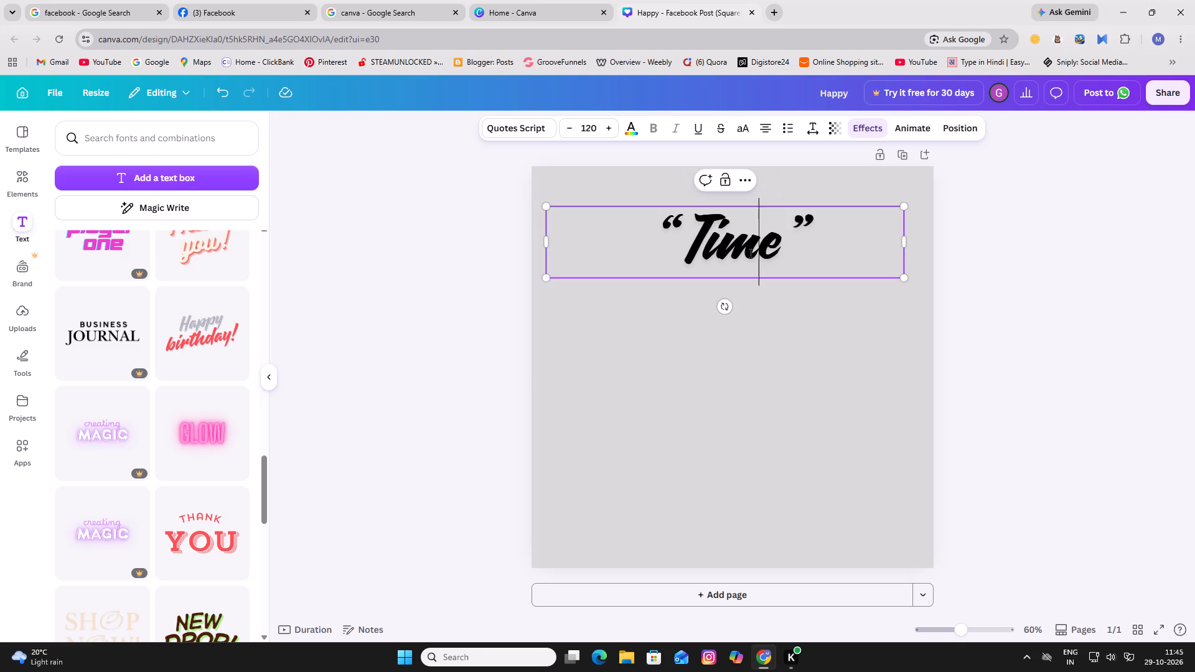
{"action": "left_click", "coordinate": [782, 335]}
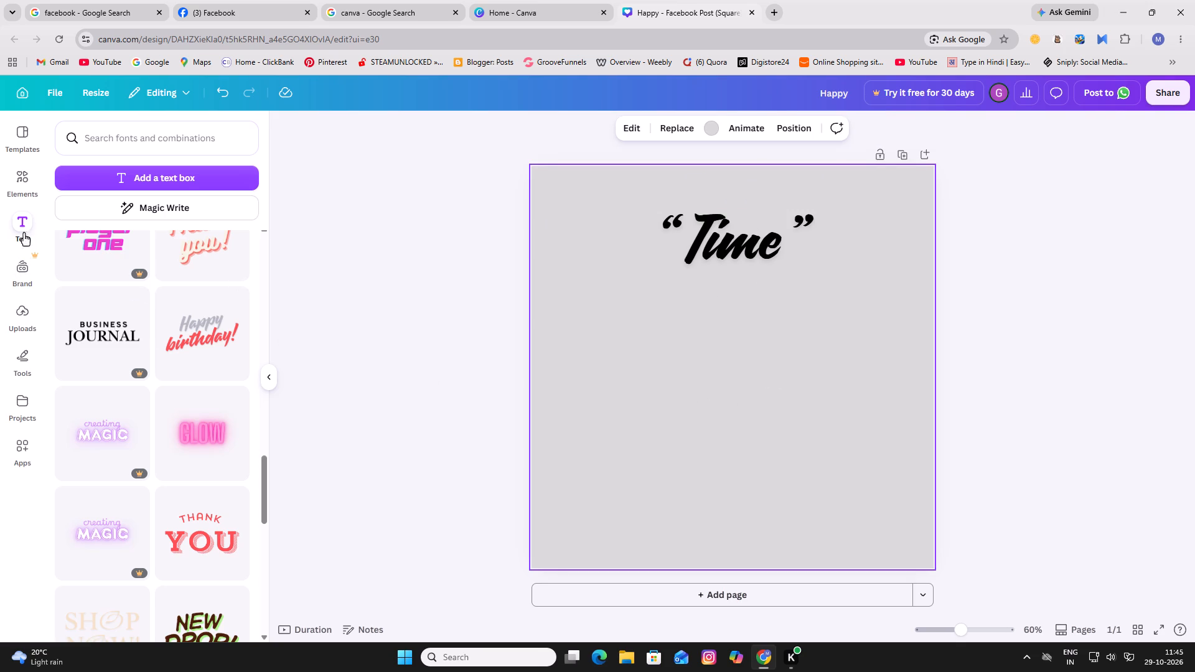
Add a default heading below the quoted "Time" and replace its placeholder text with "Time" followed by a space.
{"action": "scroll", "coordinate": [146, 239], "scroll_direction": "up", "scroll_amount": 4}
{"action": "scroll", "coordinate": [164, 334], "scroll_direction": "up", "scroll_amount": 6}
{"action": "scroll", "coordinate": [189, 338], "scroll_direction": "down", "scroll_amount": 1}
{"action": "scroll", "coordinate": [190, 338], "scroll_direction": "up", "scroll_amount": 2}
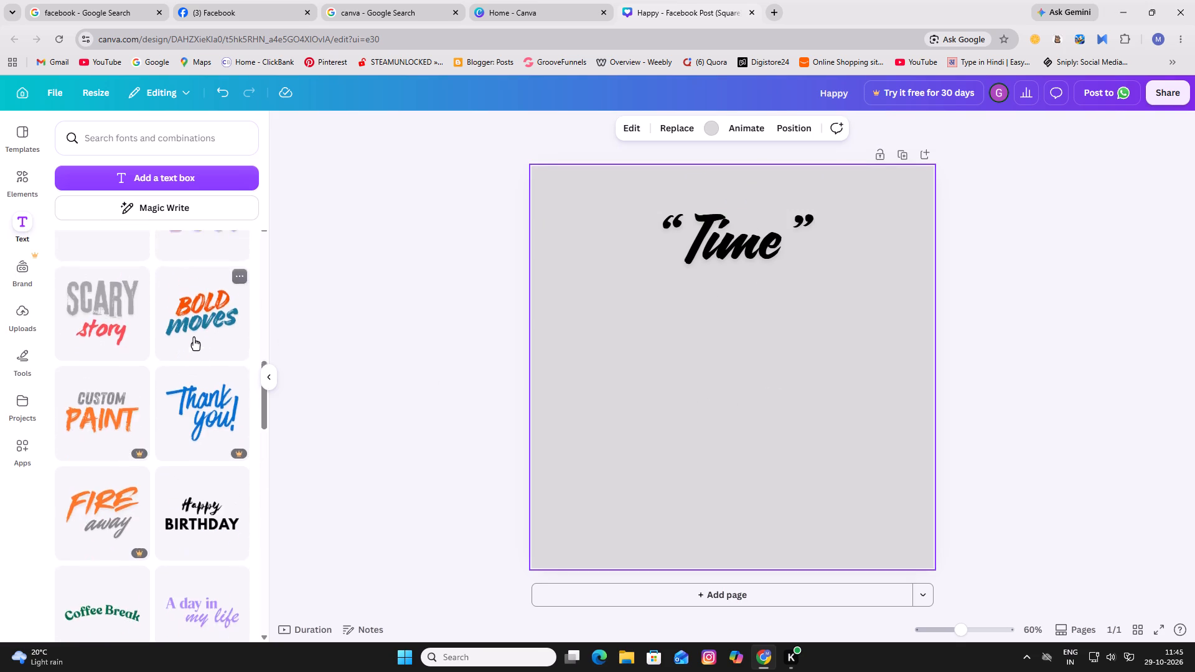
{"action": "scroll", "coordinate": [194, 338], "scroll_direction": "up", "scroll_amount": 9}
{"action": "scroll", "coordinate": [194, 338], "scroll_direction": "down", "scroll_amount": 1}
{"action": "scroll", "coordinate": [194, 338], "scroll_direction": "up", "scroll_amount": 9}
{"action": "left_click", "coordinate": [73, 333]}
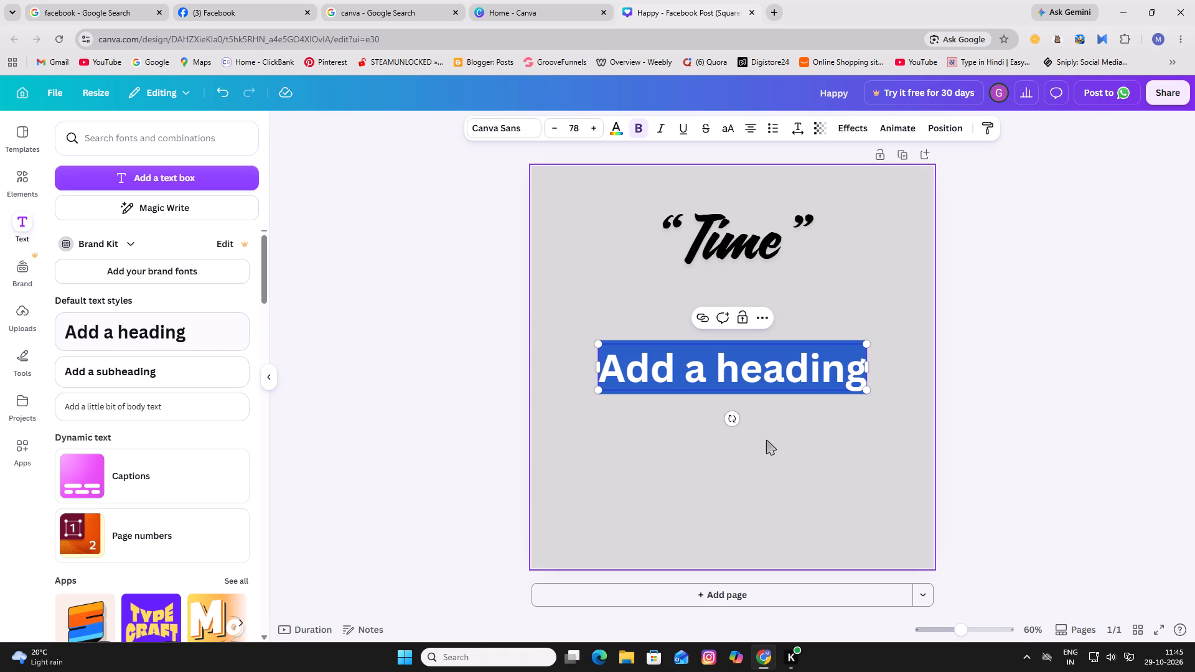
{"action": "key", "text": "BackSpace"}
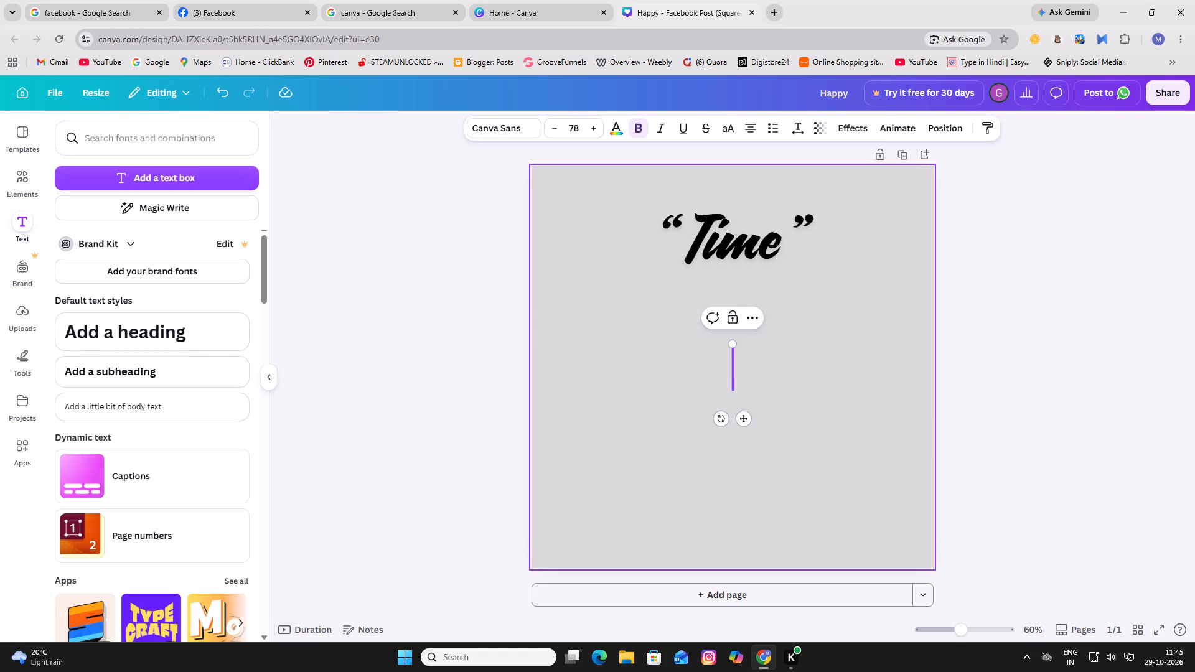
{"action": "type", "text": "Time"}
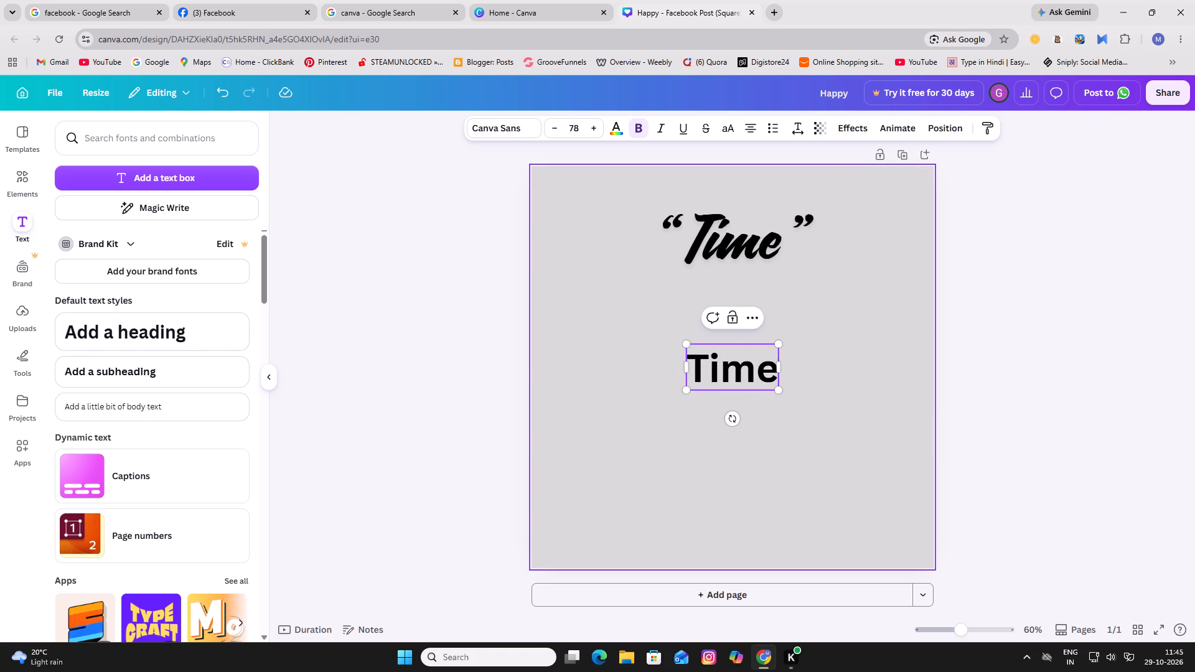
{"action": "key", "text": "space"}
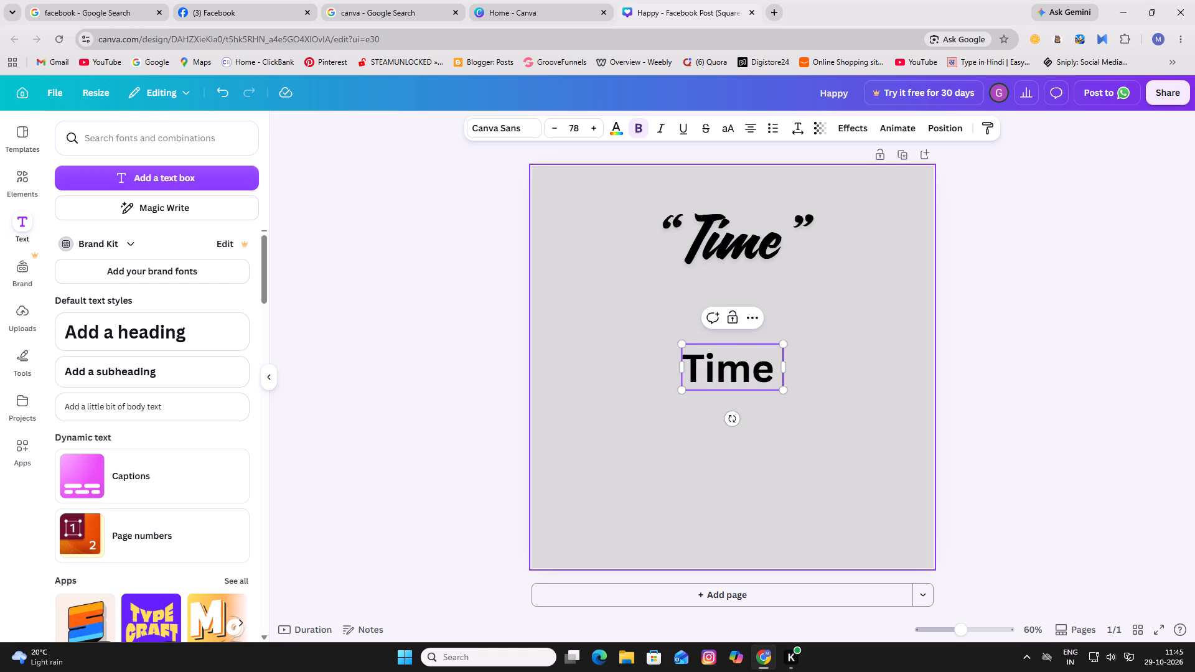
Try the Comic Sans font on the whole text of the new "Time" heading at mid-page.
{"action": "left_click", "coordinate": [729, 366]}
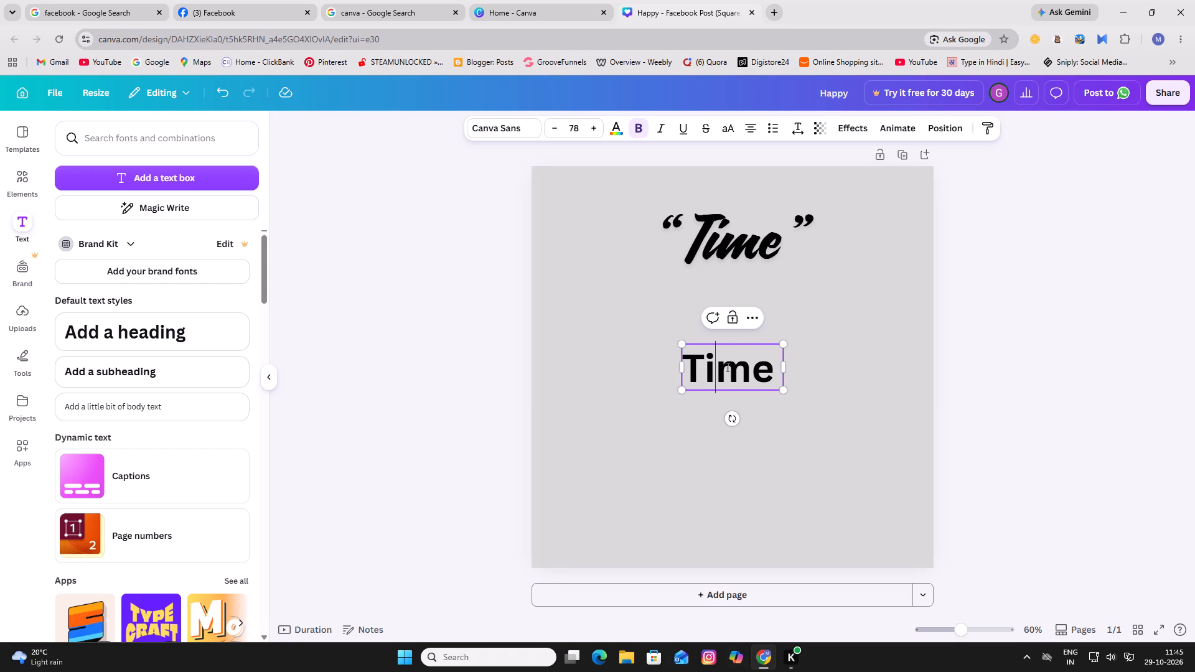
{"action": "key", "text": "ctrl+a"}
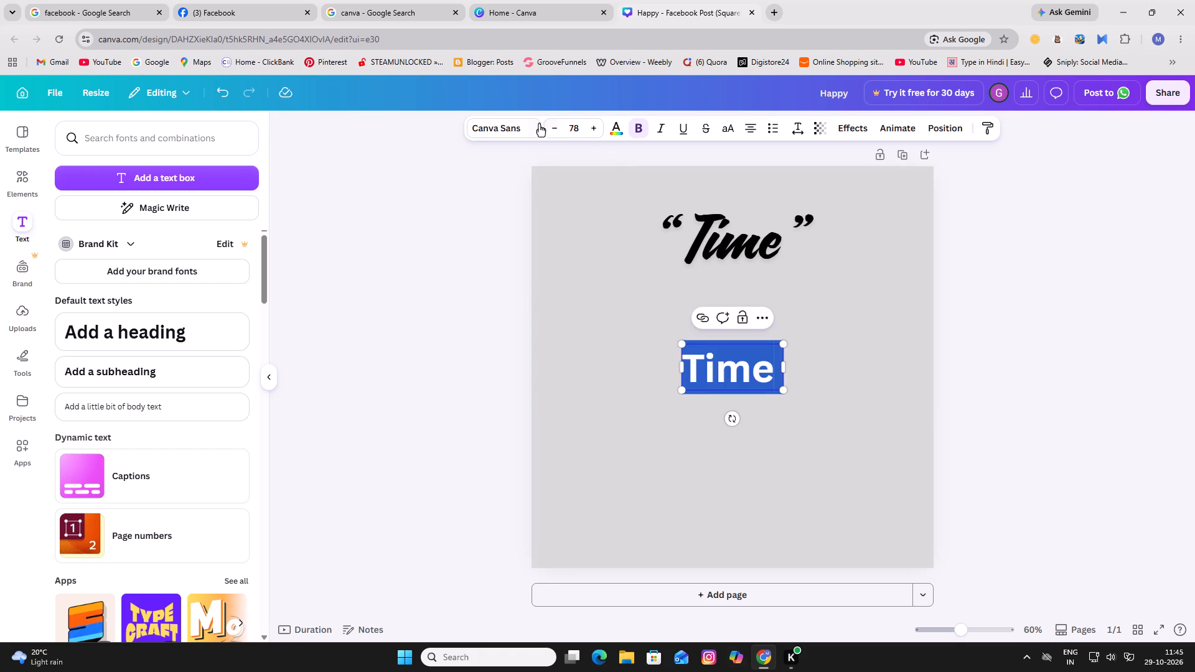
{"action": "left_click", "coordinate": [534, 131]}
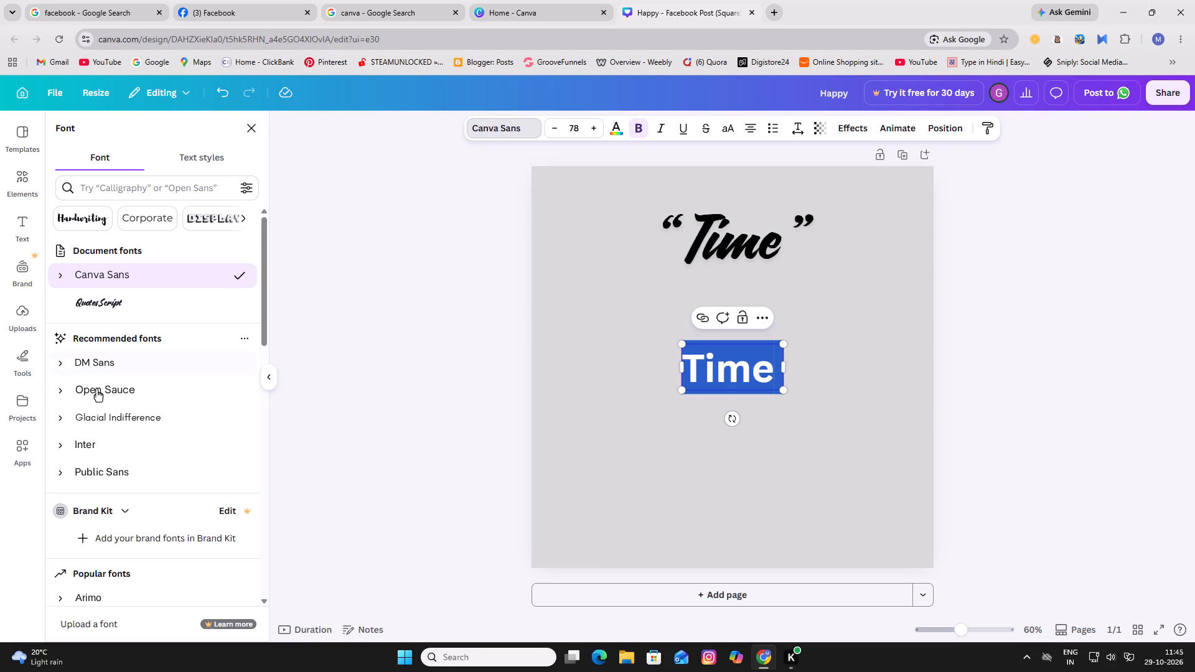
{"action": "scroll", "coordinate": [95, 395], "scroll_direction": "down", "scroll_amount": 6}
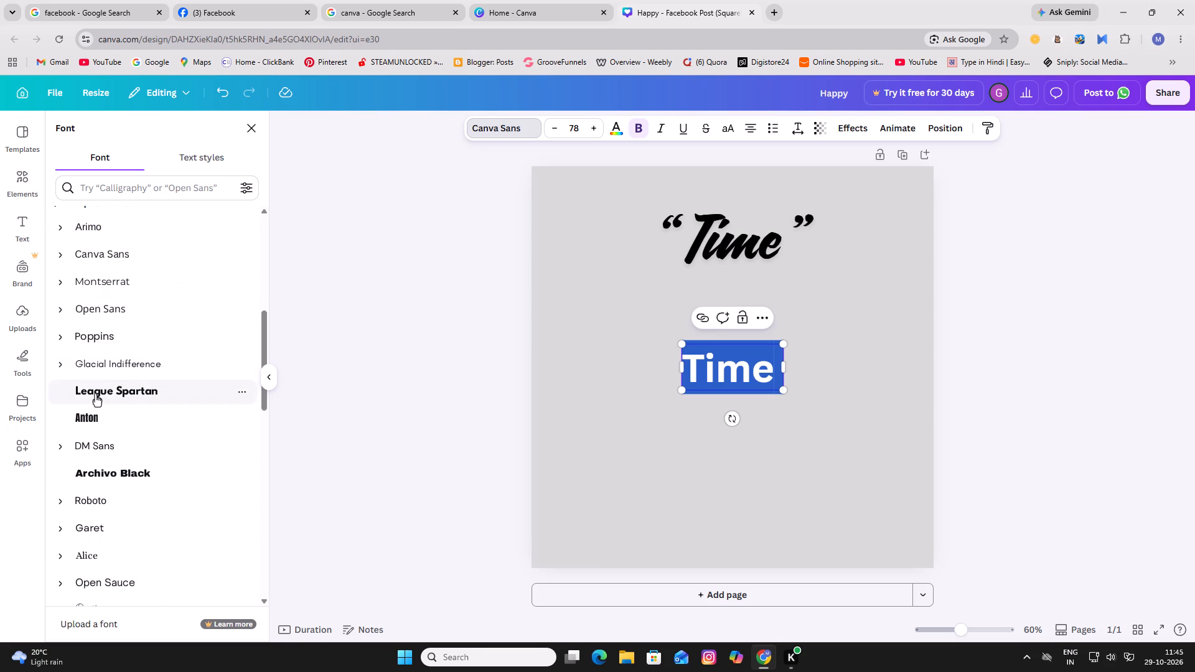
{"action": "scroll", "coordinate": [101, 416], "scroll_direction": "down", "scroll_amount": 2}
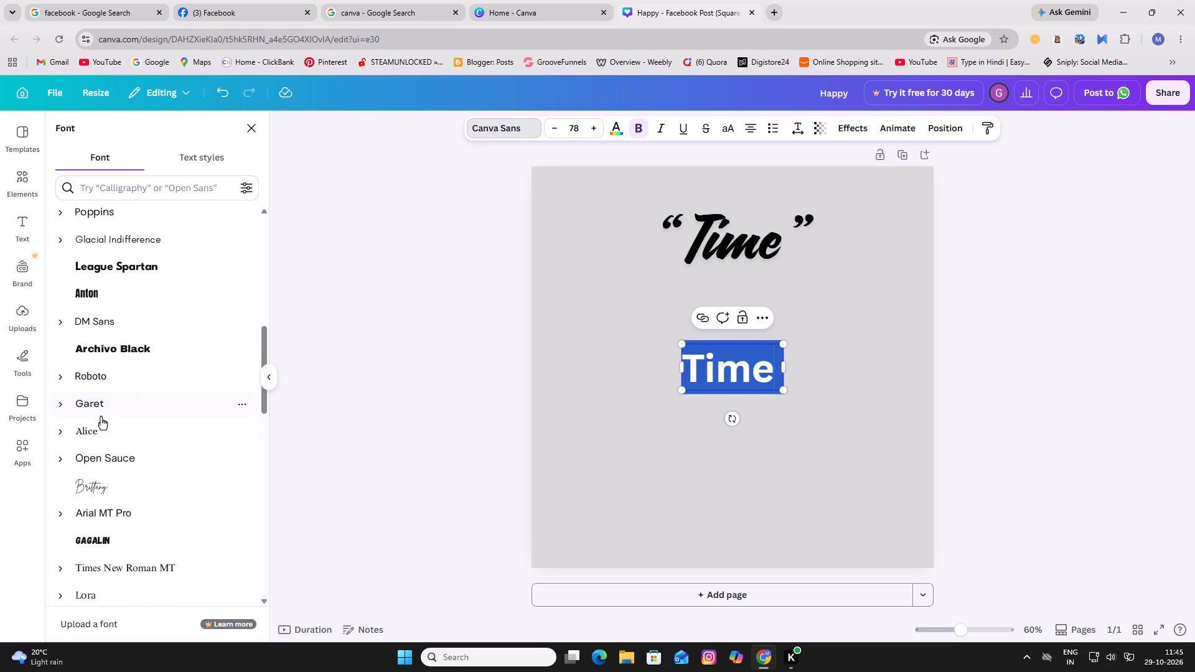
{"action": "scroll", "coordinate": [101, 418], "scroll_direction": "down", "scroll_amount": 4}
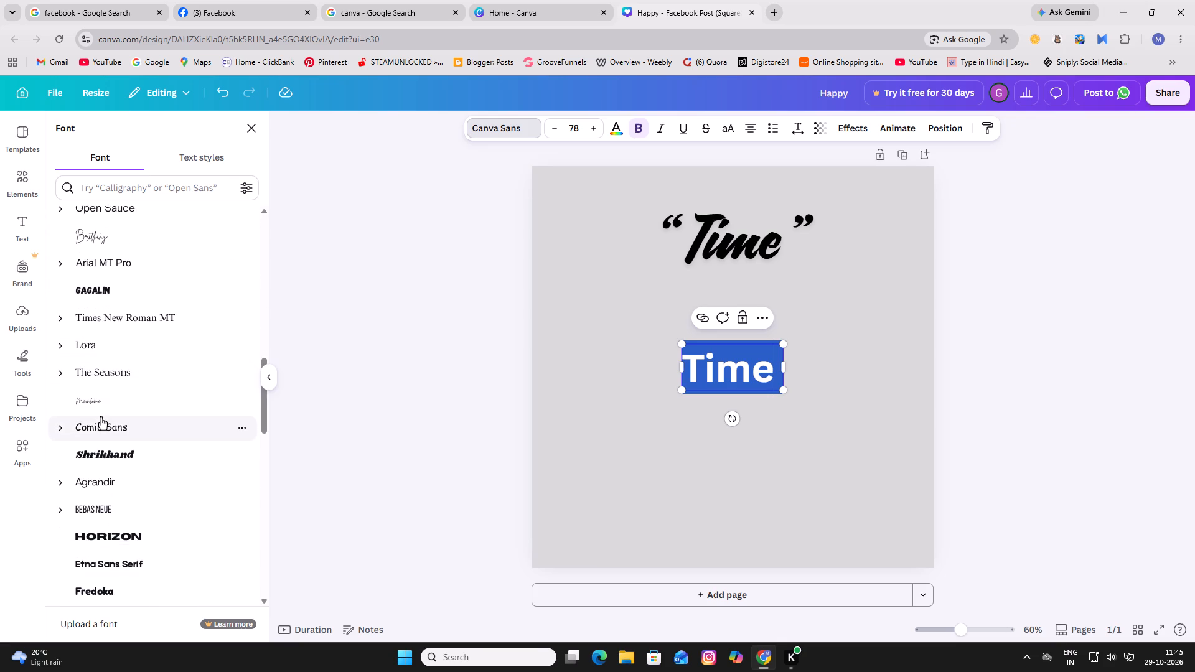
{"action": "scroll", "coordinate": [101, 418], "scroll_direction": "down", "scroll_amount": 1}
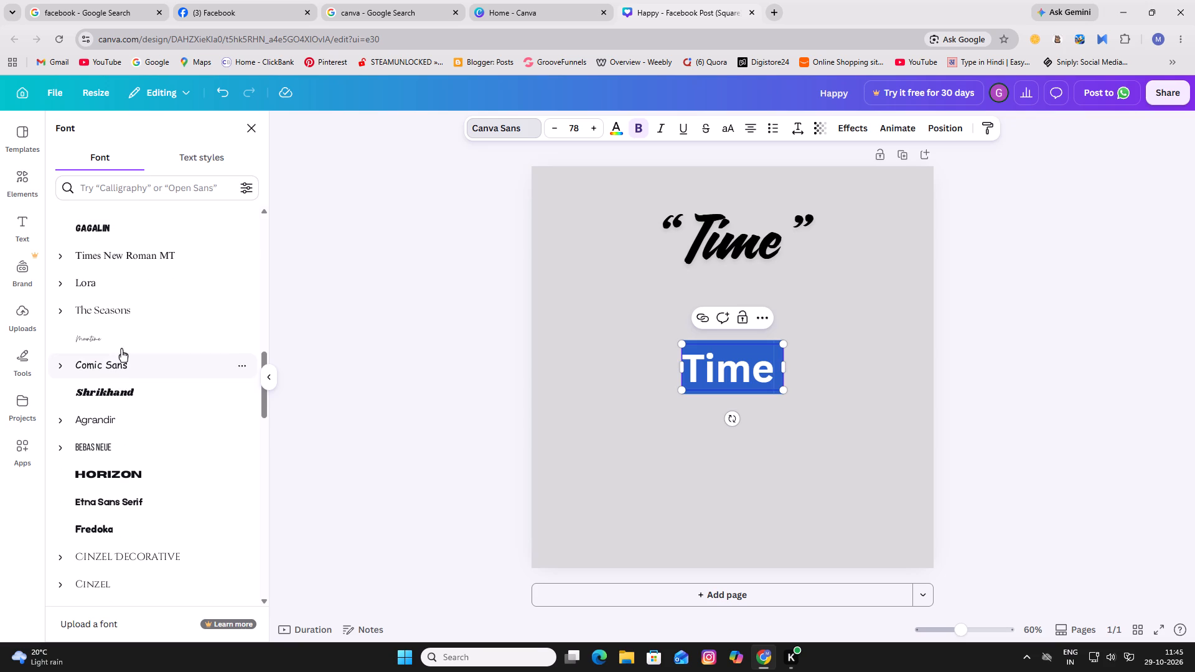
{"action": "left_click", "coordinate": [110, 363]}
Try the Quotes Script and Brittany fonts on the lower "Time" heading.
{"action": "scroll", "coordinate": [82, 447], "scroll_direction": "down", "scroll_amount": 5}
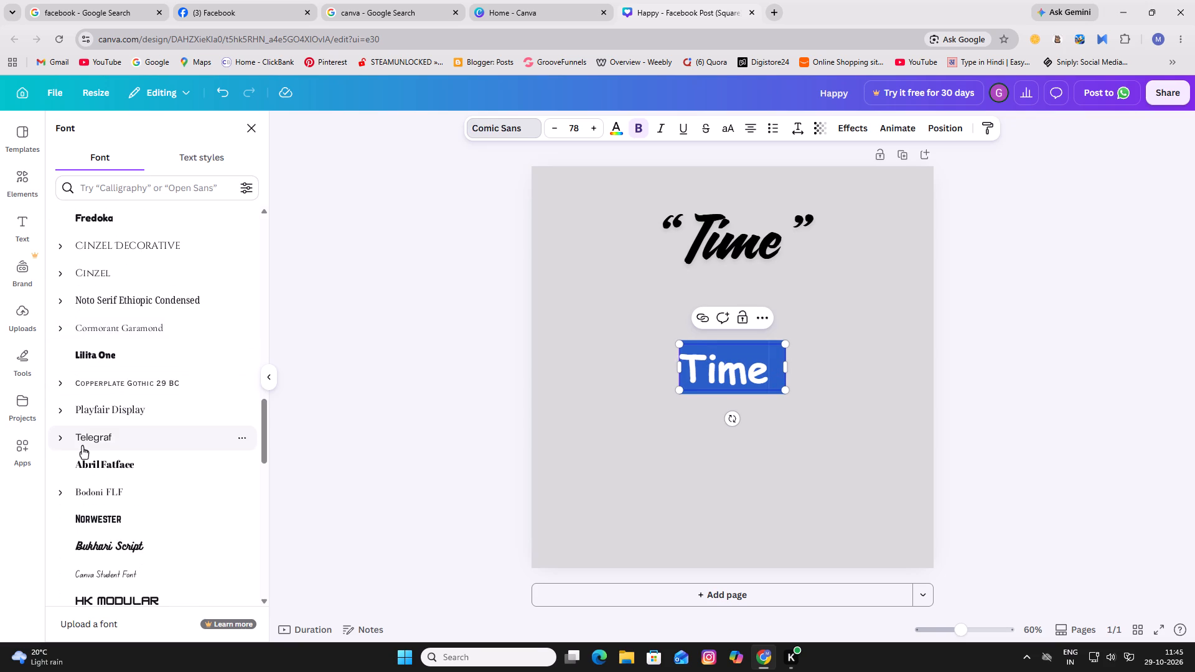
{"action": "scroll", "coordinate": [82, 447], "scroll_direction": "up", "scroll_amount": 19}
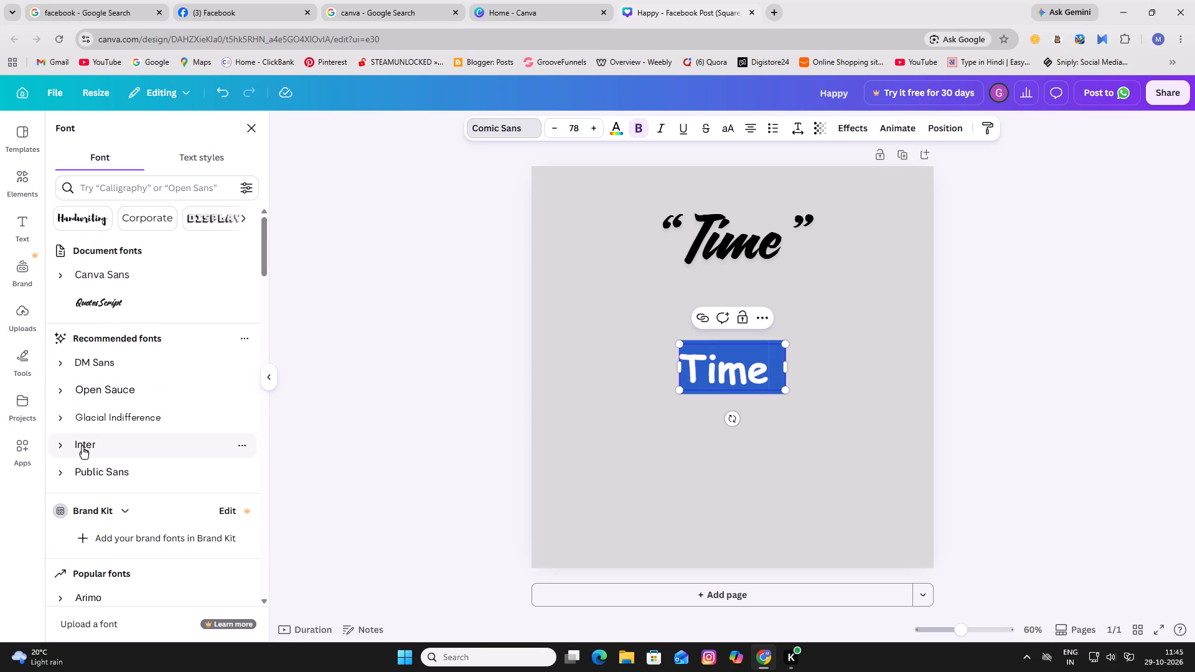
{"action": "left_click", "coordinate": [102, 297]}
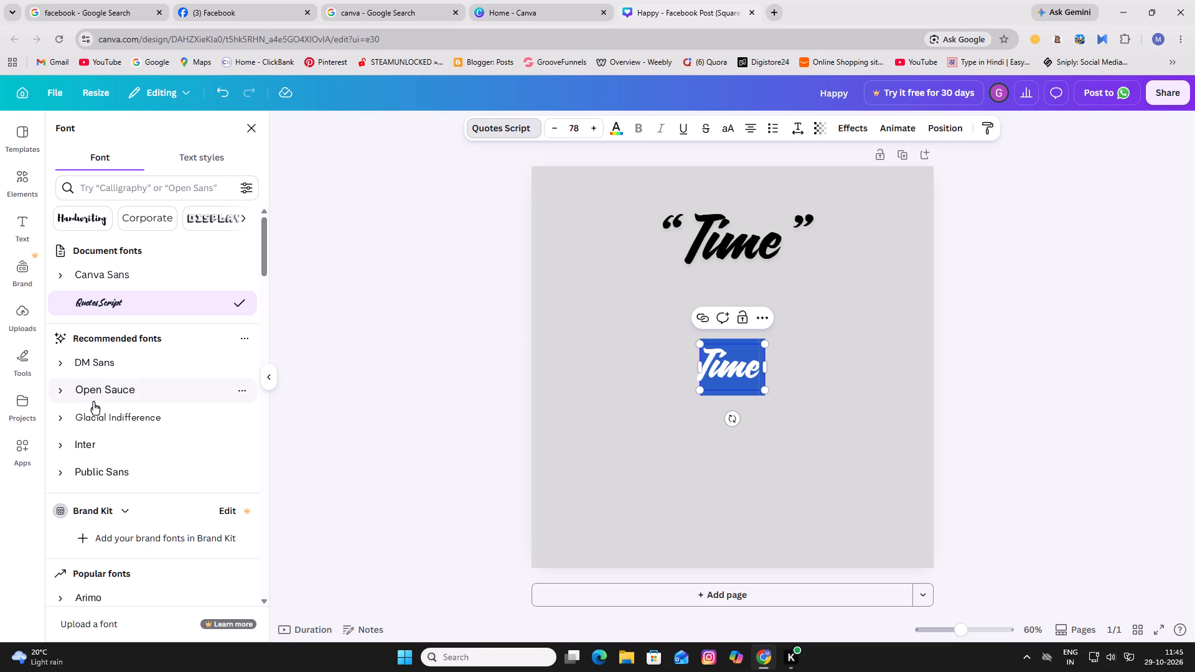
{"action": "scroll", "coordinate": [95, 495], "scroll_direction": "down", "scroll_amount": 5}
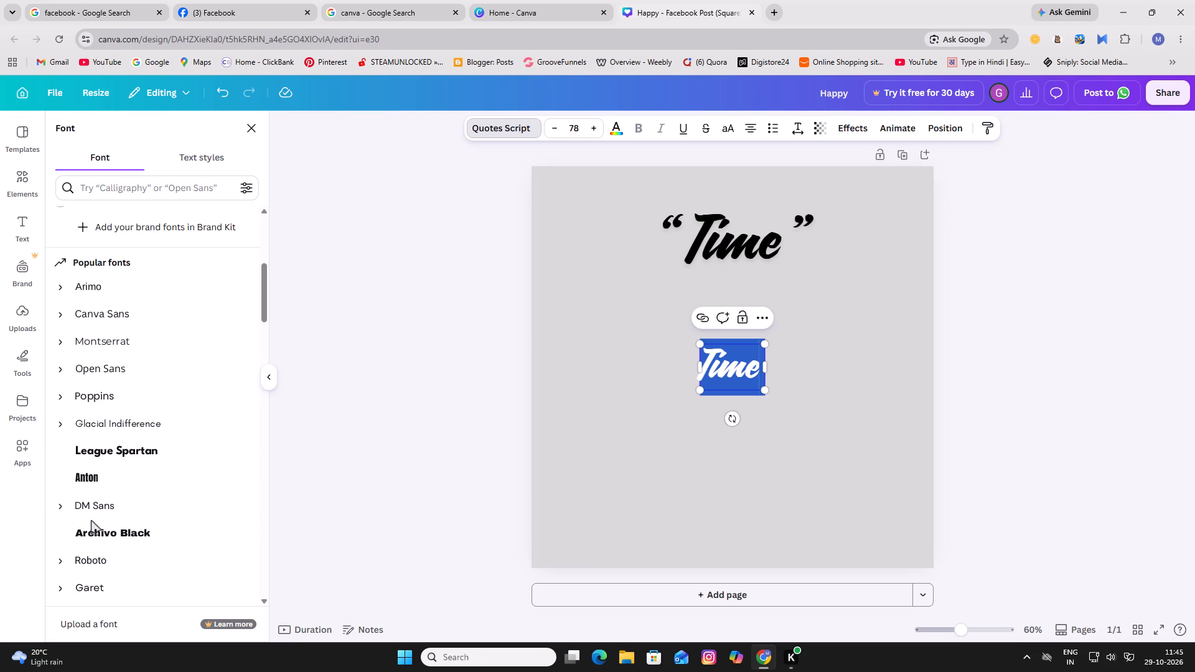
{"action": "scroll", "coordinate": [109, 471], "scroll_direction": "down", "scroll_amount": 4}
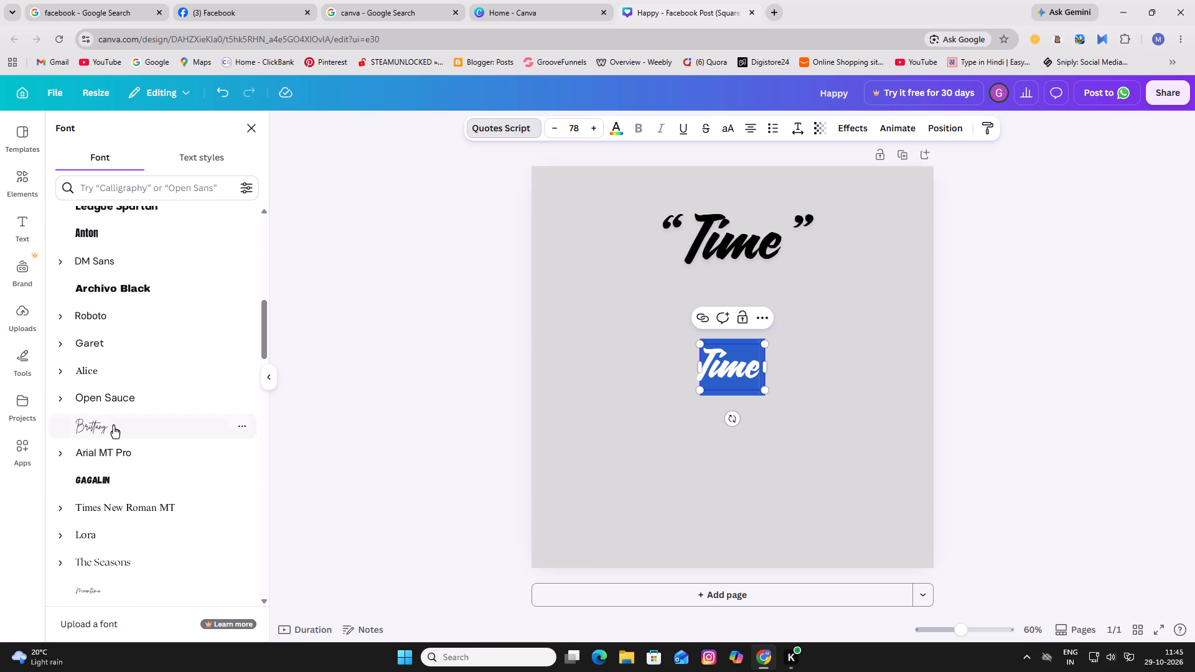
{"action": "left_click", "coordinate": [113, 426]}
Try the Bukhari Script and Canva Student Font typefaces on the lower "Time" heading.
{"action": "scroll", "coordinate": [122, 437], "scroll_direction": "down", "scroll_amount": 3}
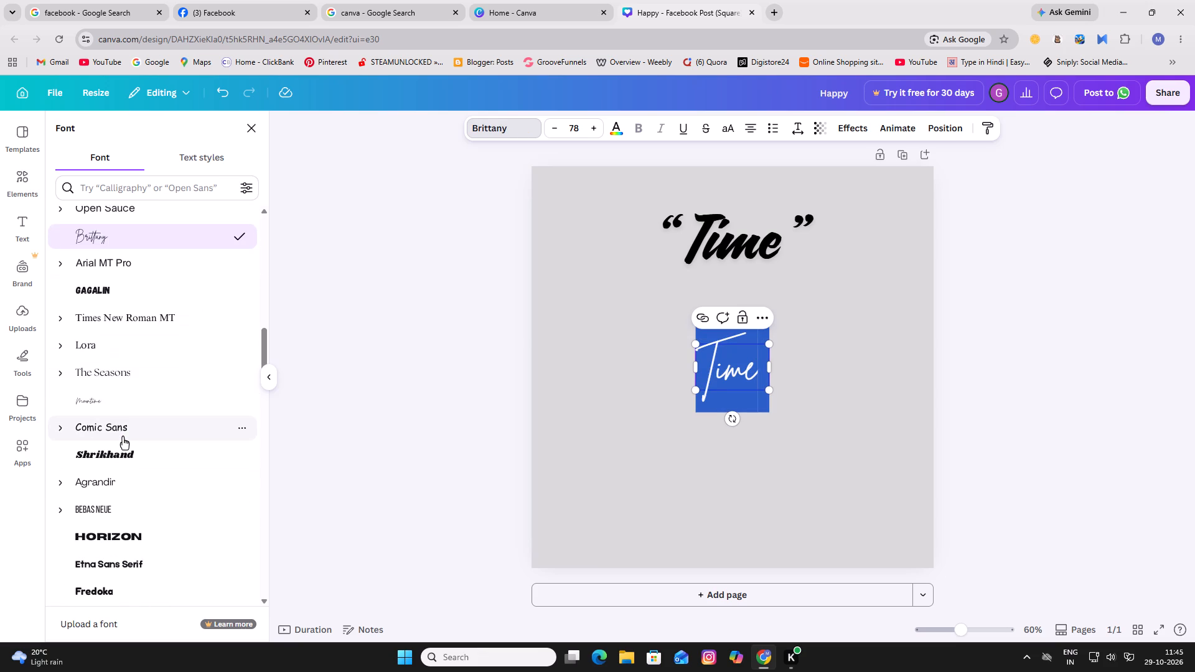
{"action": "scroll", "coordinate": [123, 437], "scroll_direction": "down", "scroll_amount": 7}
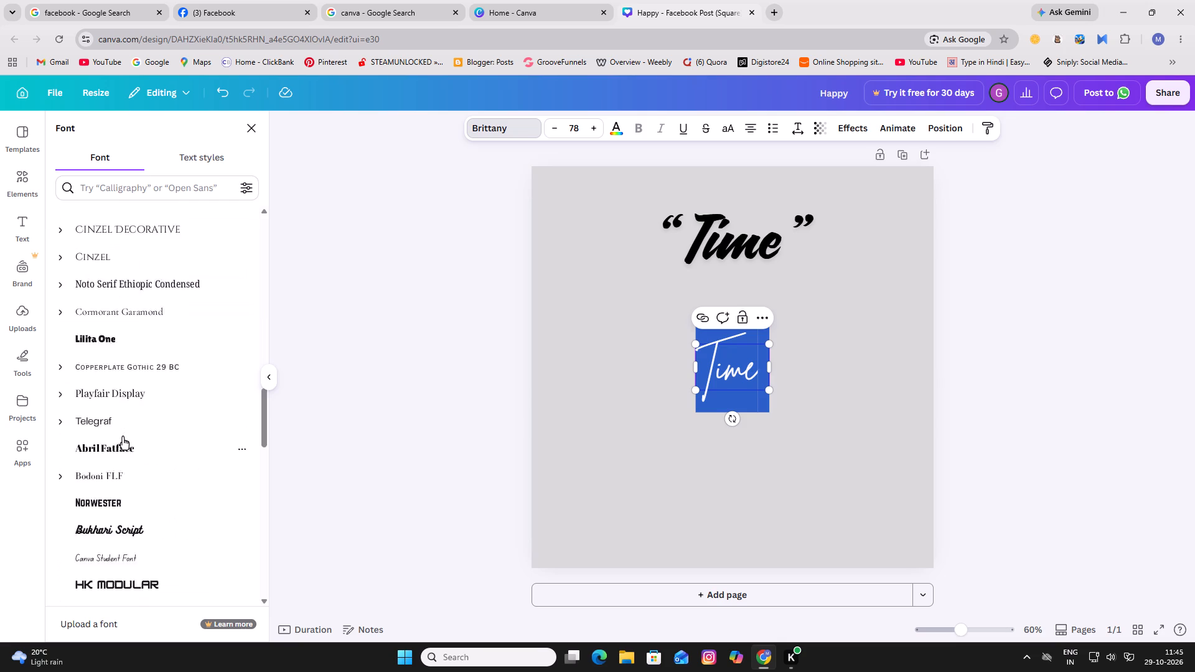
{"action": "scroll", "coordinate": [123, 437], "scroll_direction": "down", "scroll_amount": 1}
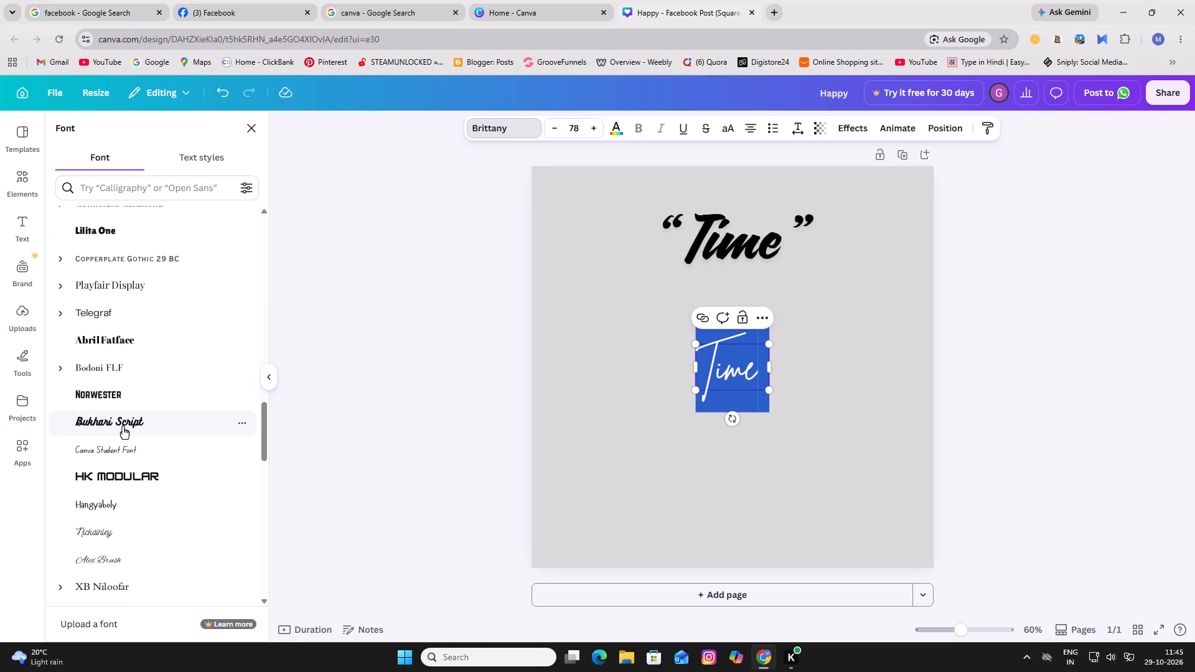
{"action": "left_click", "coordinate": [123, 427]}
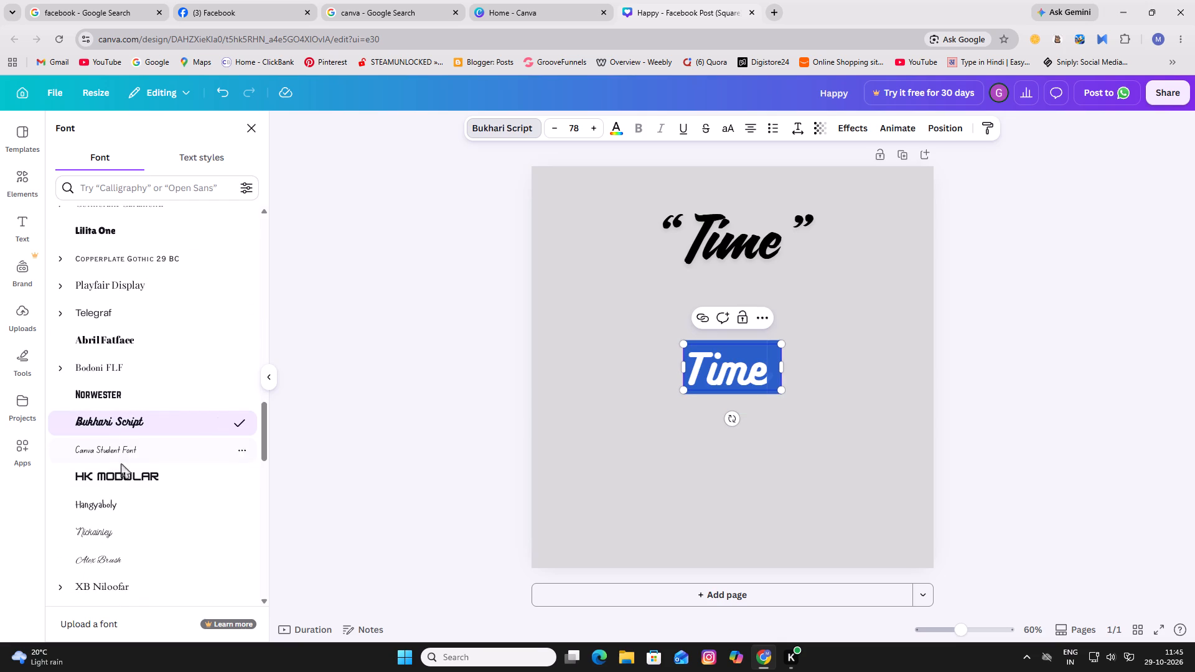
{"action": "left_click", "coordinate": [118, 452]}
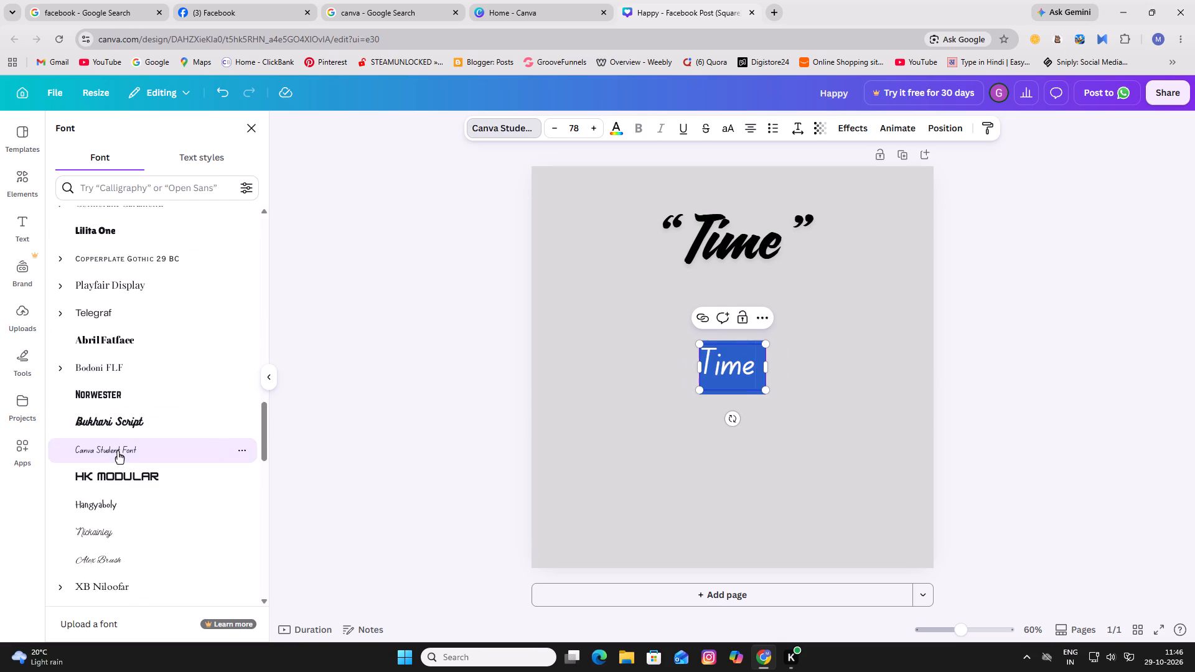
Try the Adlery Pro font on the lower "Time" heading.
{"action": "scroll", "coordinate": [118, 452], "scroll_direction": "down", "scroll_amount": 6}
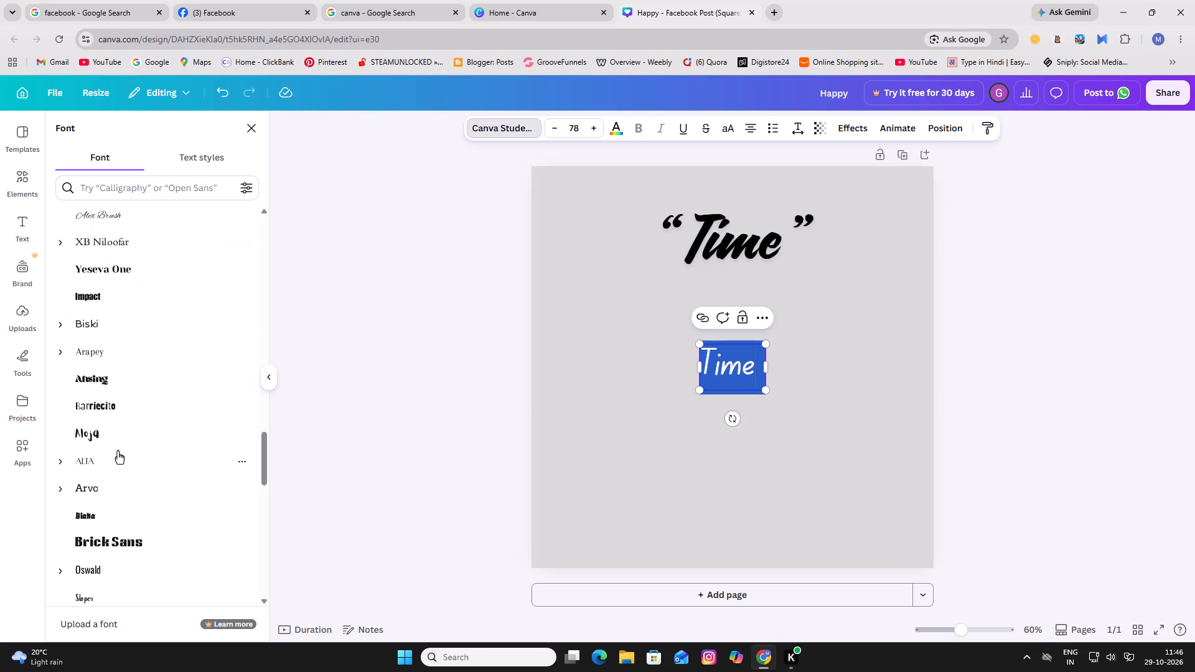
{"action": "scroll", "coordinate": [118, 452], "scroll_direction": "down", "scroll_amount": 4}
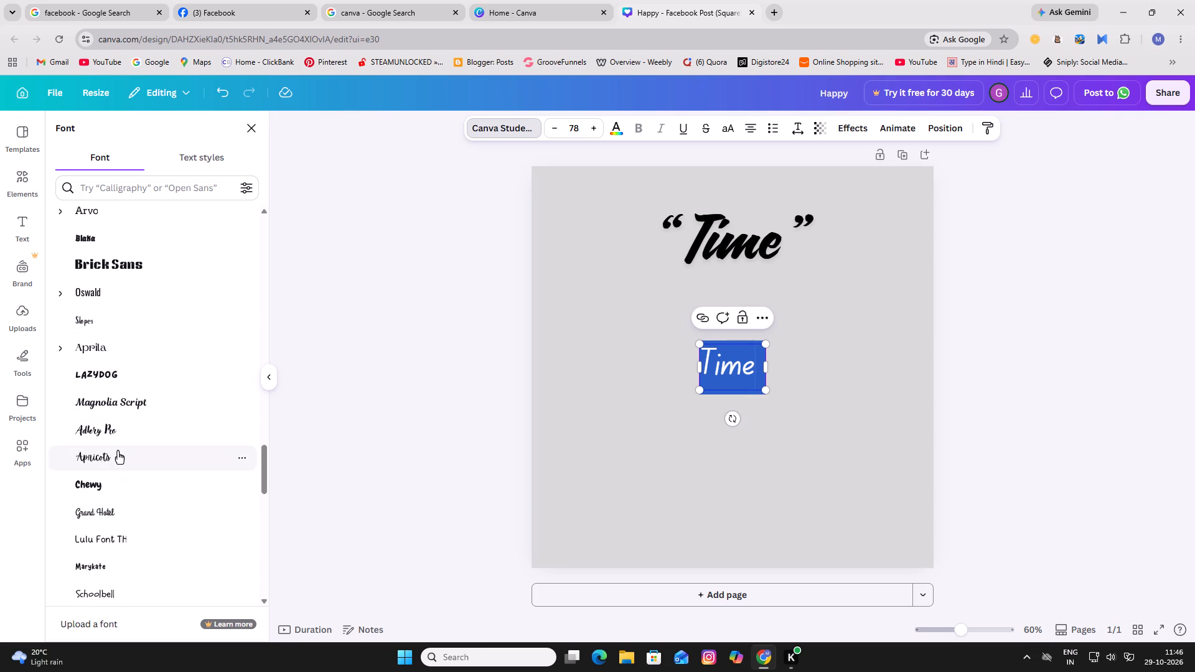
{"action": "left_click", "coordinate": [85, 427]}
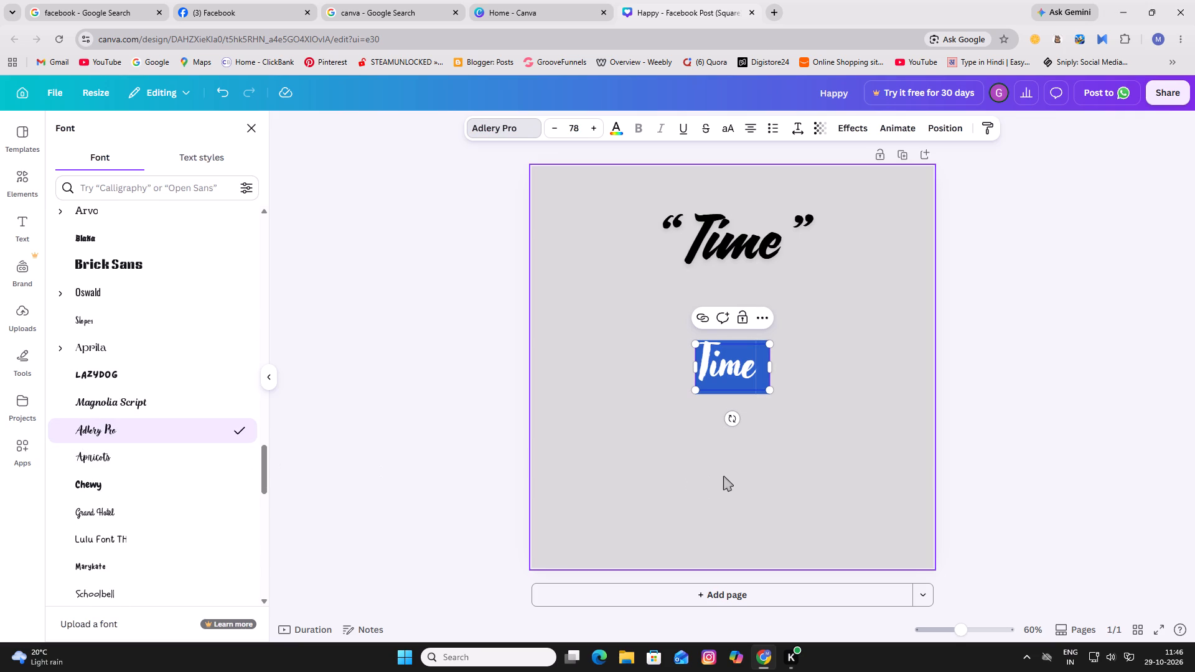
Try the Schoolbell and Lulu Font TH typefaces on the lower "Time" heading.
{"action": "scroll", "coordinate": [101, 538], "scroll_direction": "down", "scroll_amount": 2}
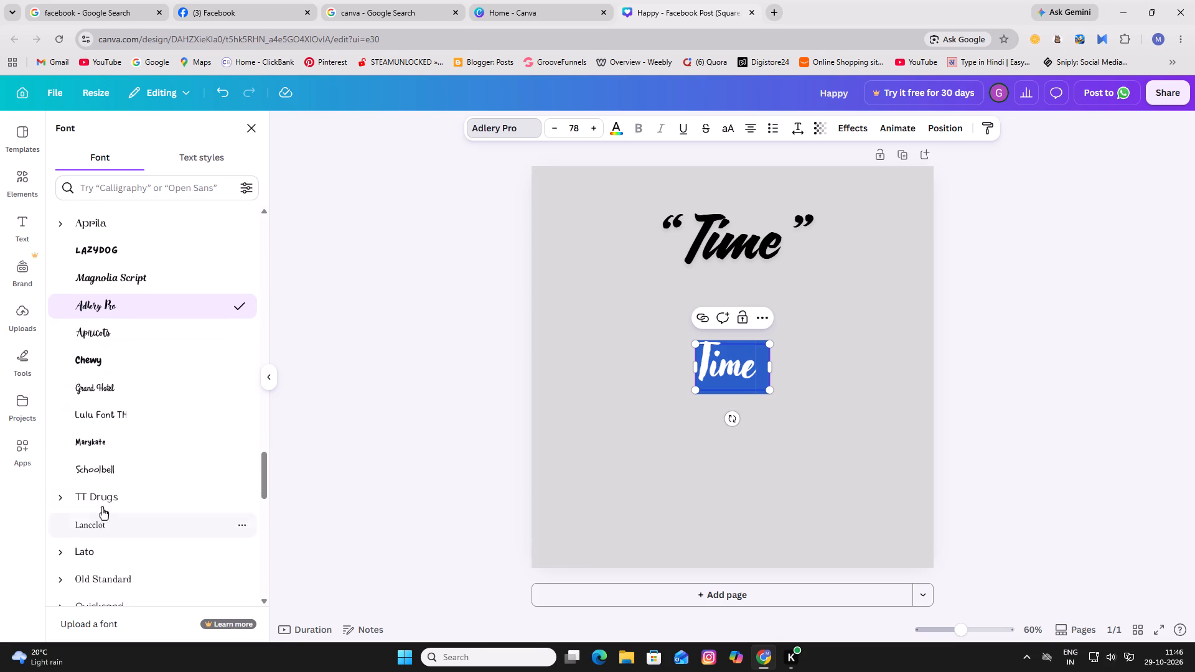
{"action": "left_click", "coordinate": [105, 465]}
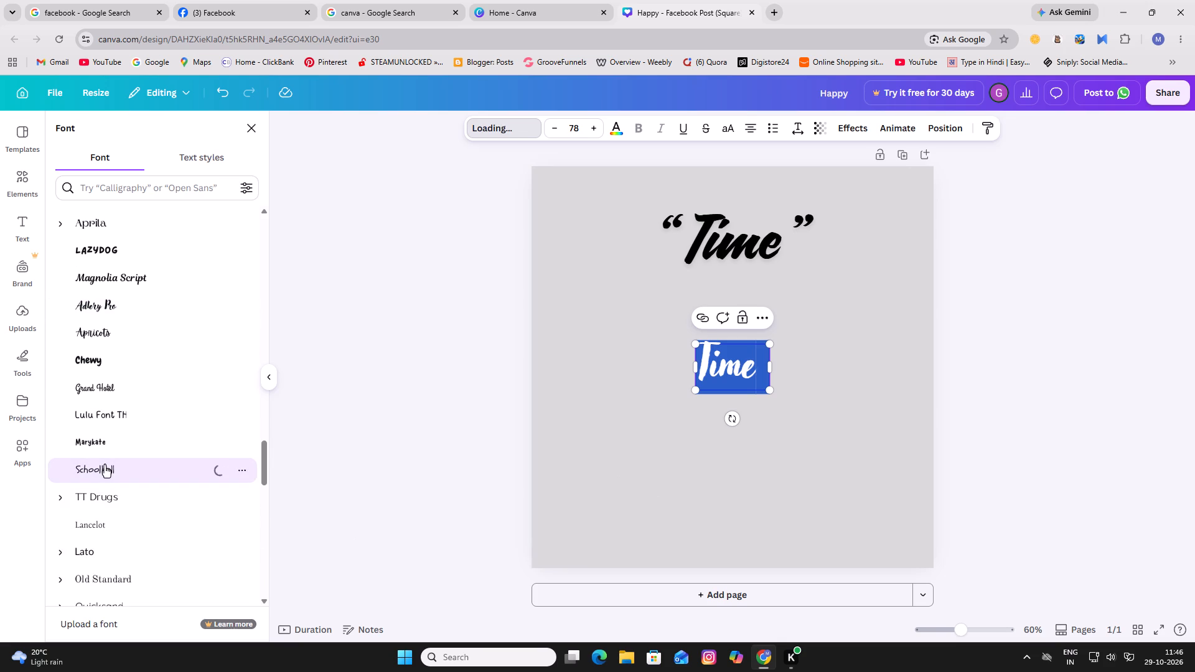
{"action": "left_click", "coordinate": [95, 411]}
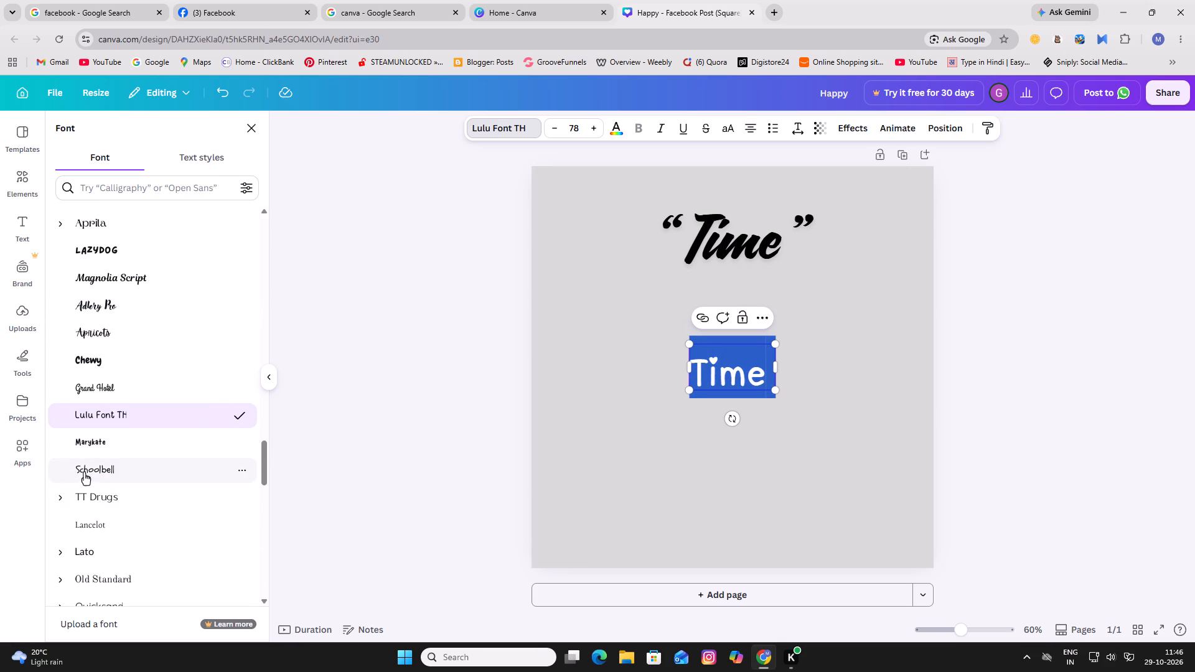
Set the lower "Time" heading's font to Marykate.
{"action": "scroll", "coordinate": [85, 474], "scroll_direction": "down", "scroll_amount": 2}
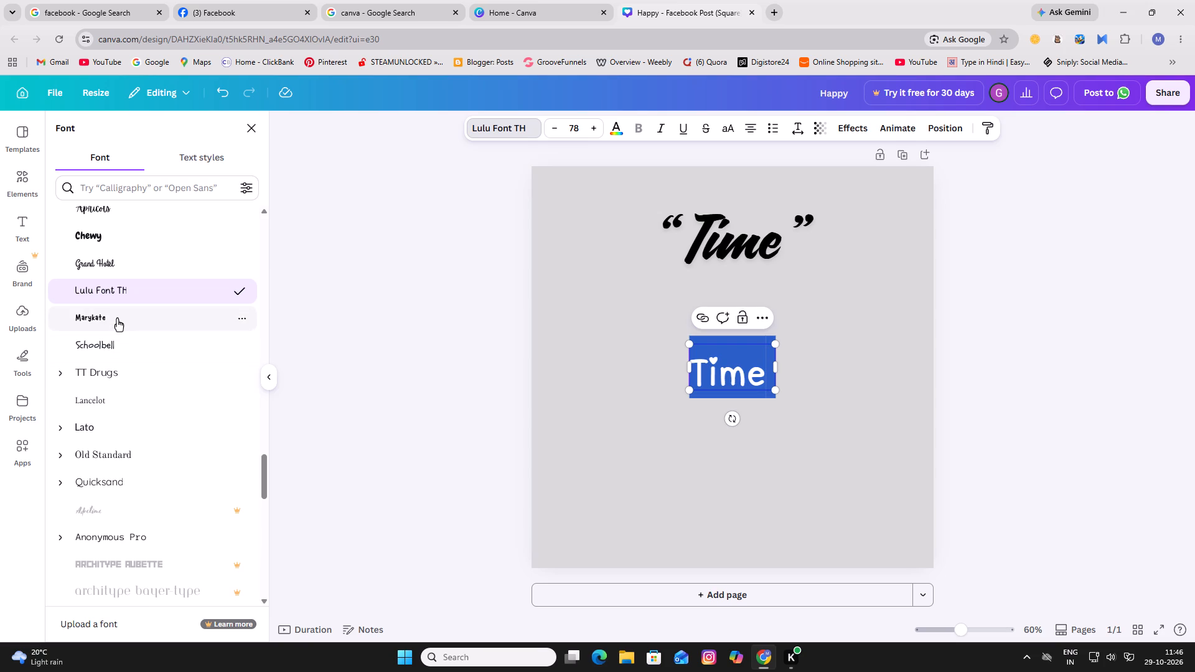
{"action": "left_click", "coordinate": [117, 319]}
Browse the font list for another typeface for the lower "Time" heading.
{"action": "scroll", "coordinate": [78, 480], "scroll_direction": "down", "scroll_amount": 4}
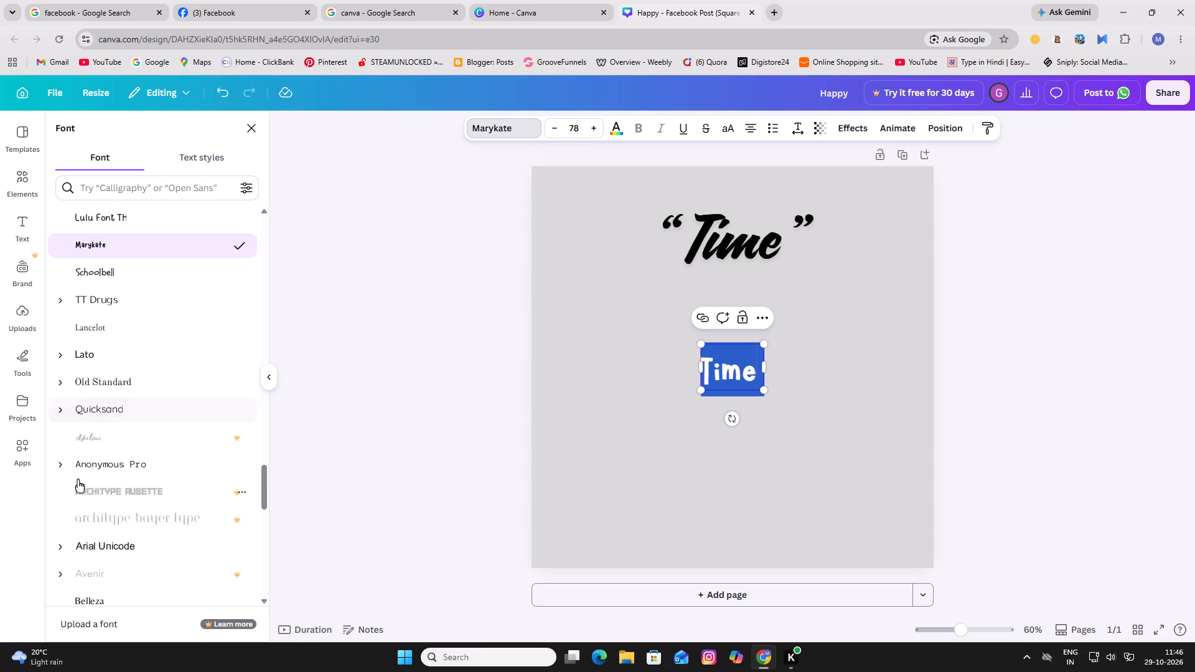
{"action": "scroll", "coordinate": [78, 480], "scroll_direction": "down", "scroll_amount": 10}
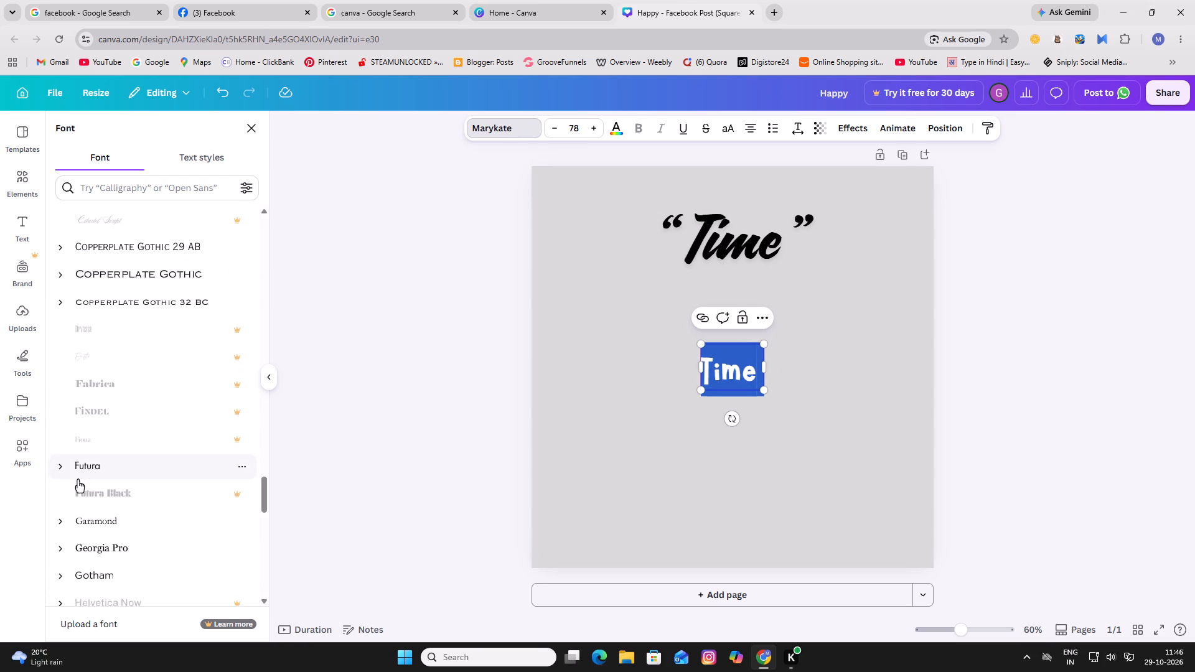
{"action": "scroll", "coordinate": [78, 480], "scroll_direction": "down", "scroll_amount": 6}
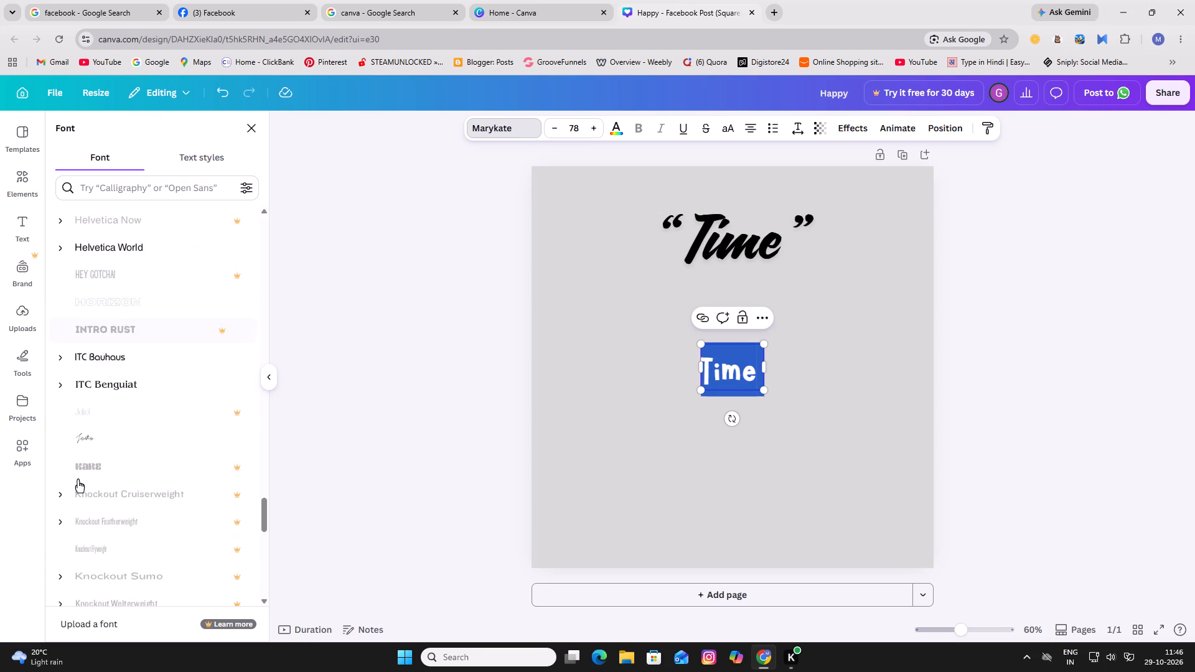
{"action": "scroll", "coordinate": [78, 480], "scroll_direction": "down", "scroll_amount": 10}
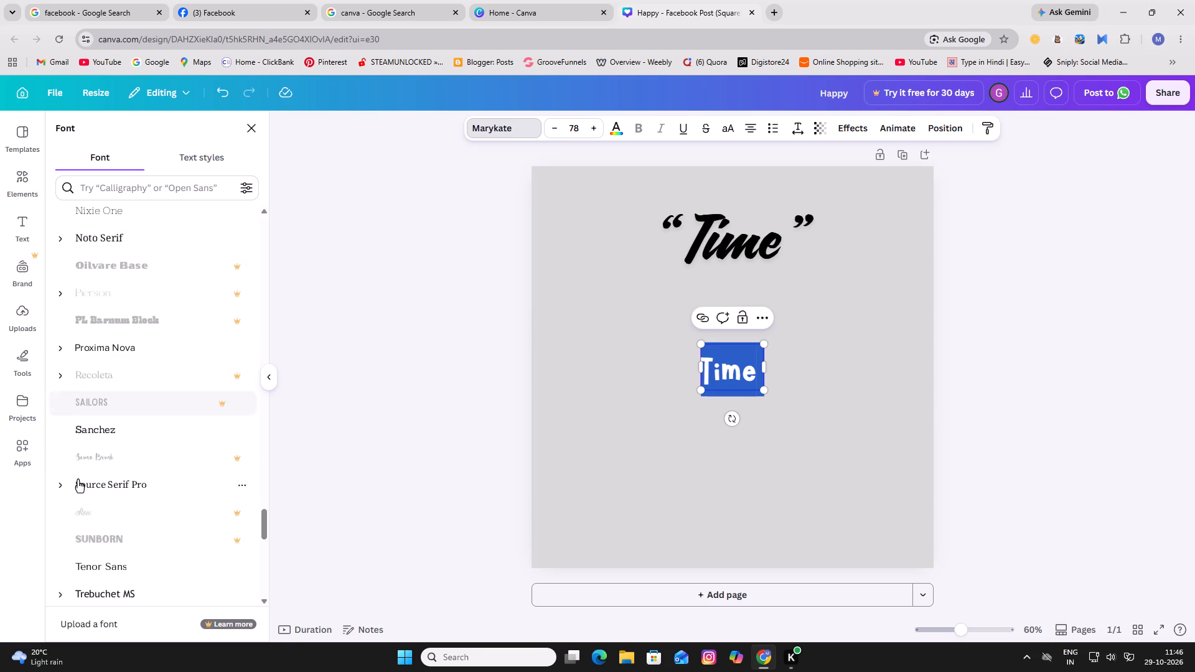
{"action": "scroll", "coordinate": [78, 480], "scroll_direction": "down", "scroll_amount": 3}
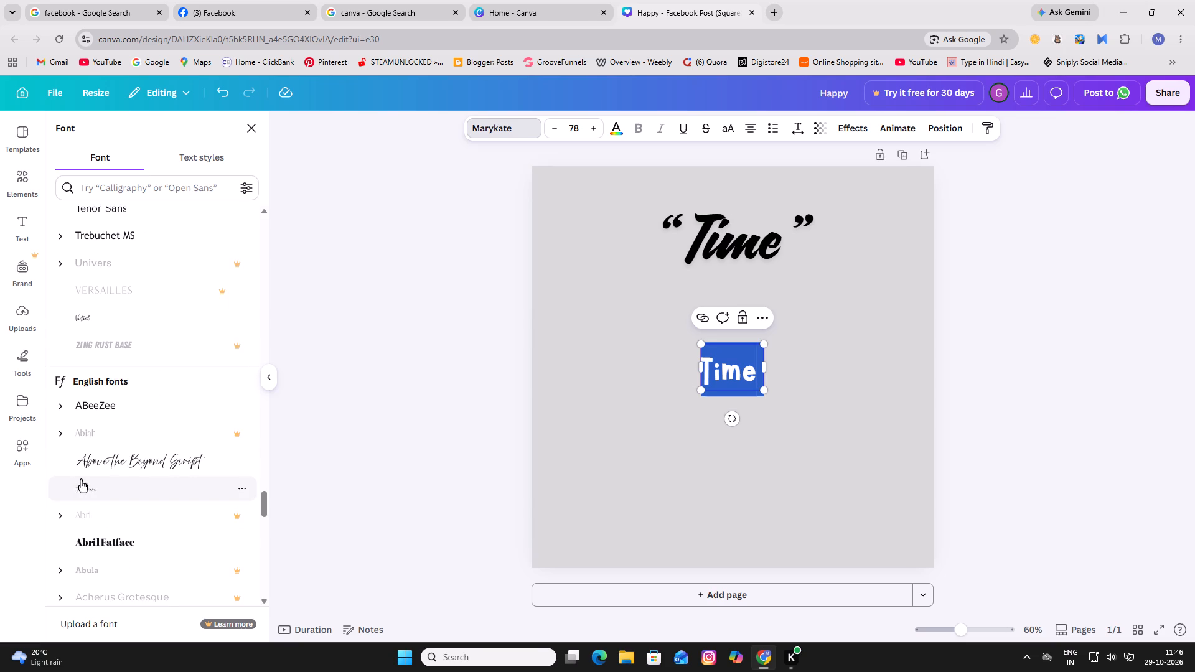
{"action": "scroll", "coordinate": [81, 480], "scroll_direction": "down", "scroll_amount": 7}
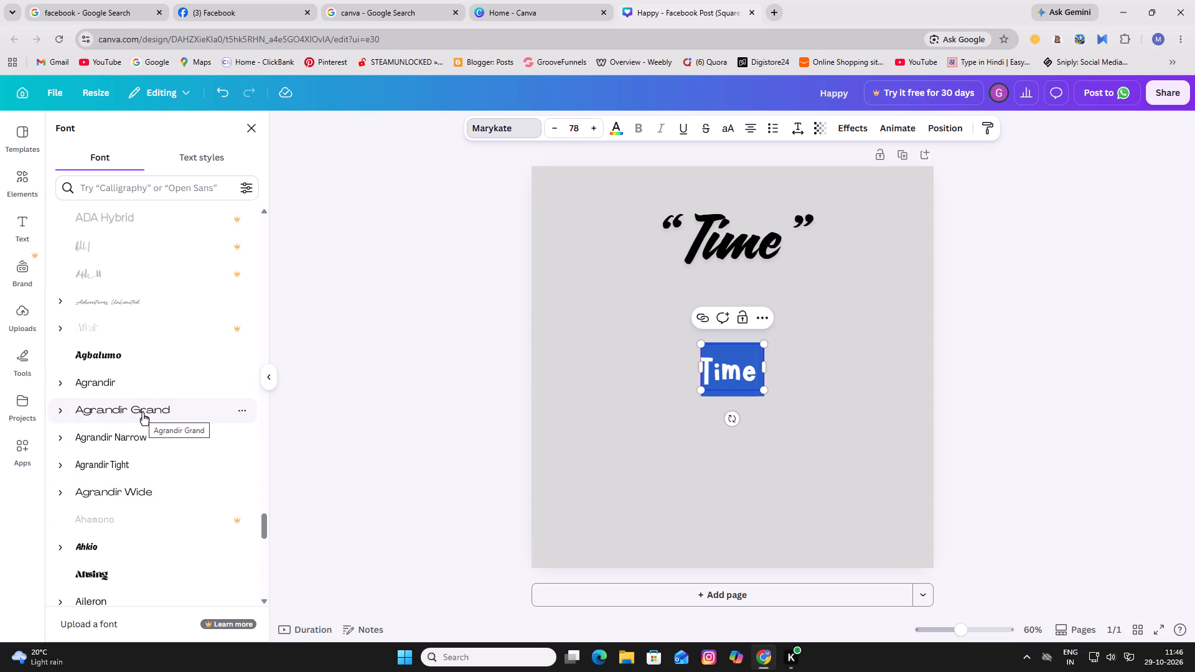
{"action": "scroll", "coordinate": [143, 413], "scroll_direction": "down", "scroll_amount": 8}
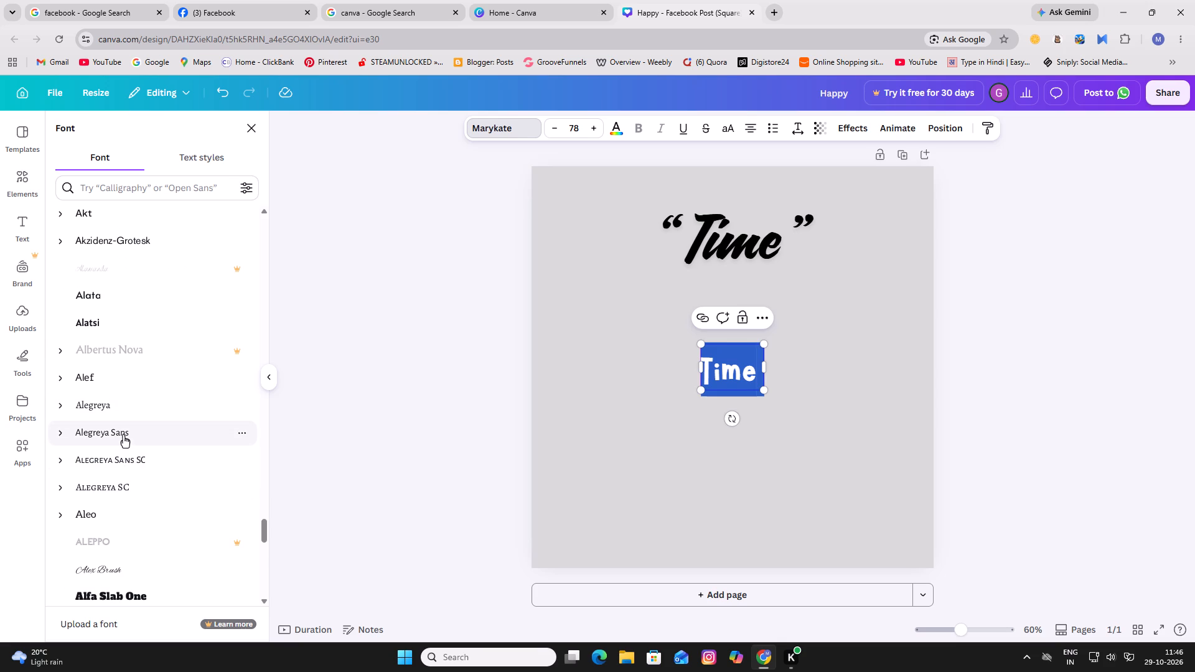
{"action": "scroll", "coordinate": [107, 573], "scroll_direction": "down", "scroll_amount": 4}
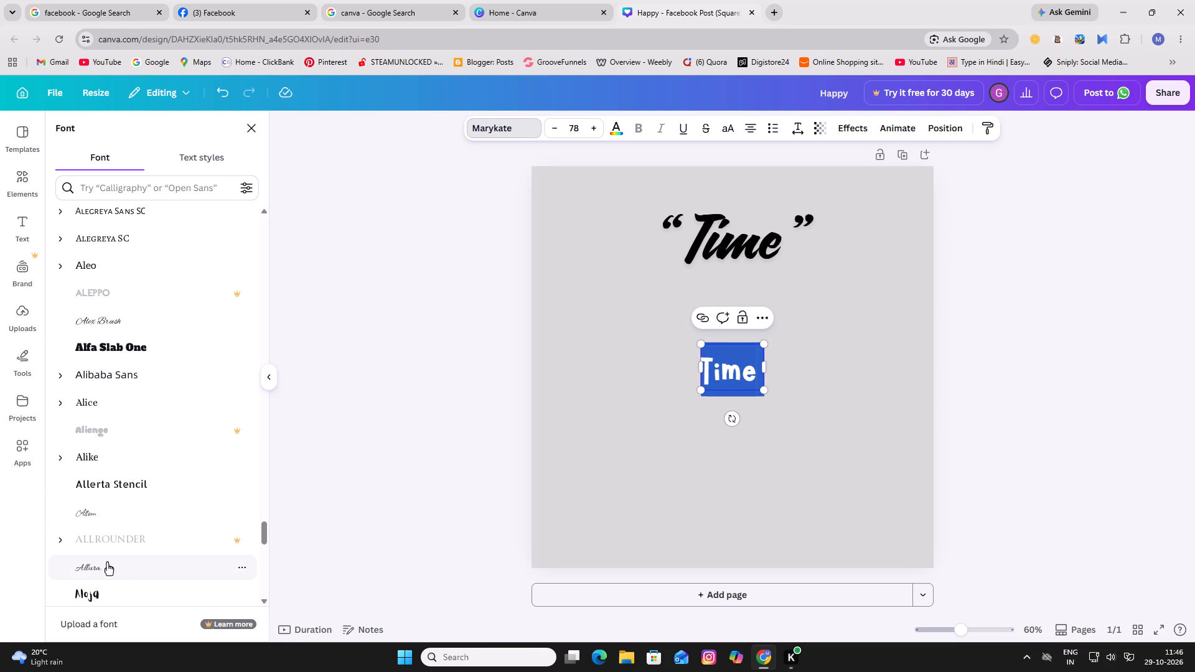
{"action": "scroll", "coordinate": [104, 538], "scroll_direction": "down", "scroll_amount": 5}
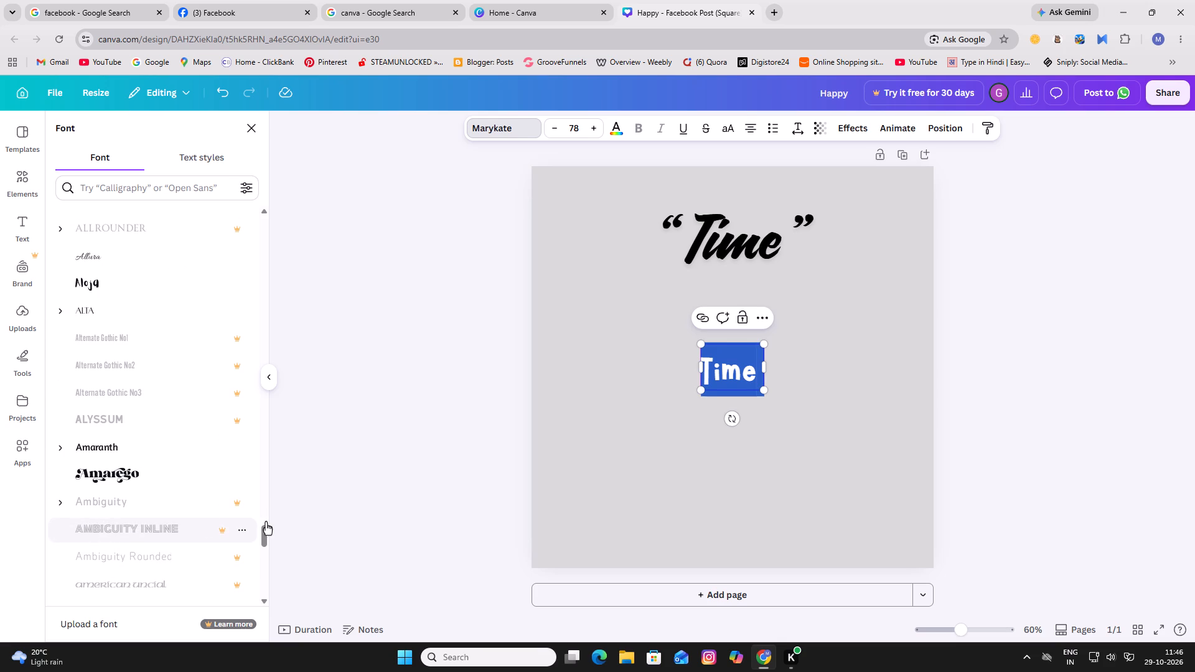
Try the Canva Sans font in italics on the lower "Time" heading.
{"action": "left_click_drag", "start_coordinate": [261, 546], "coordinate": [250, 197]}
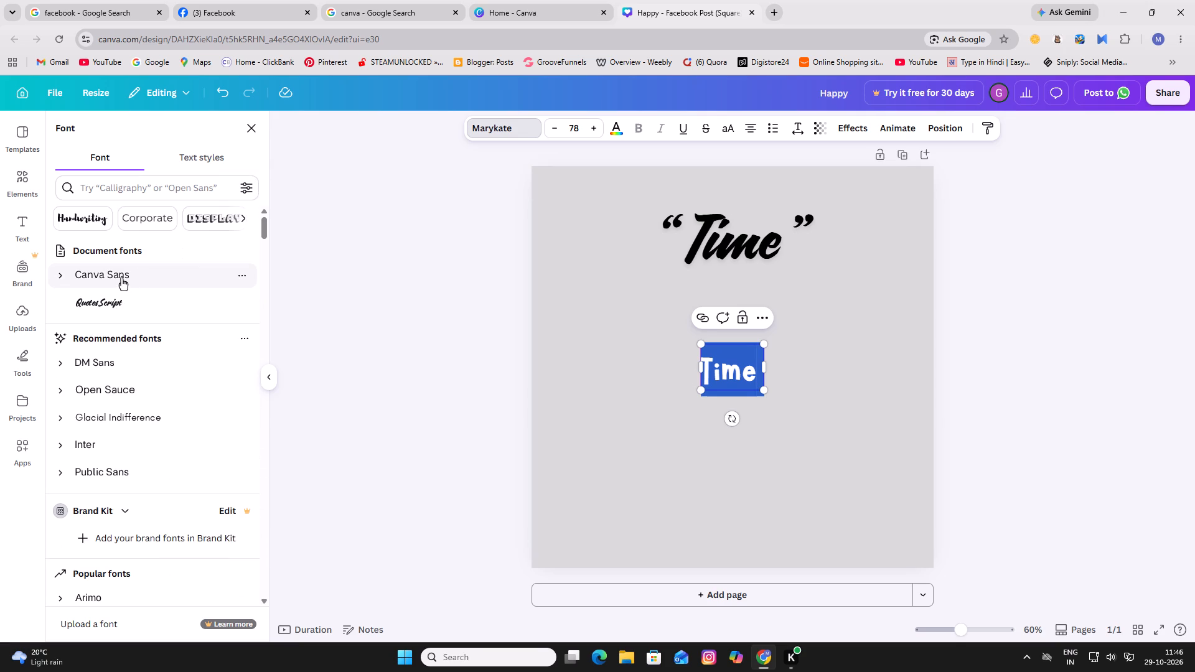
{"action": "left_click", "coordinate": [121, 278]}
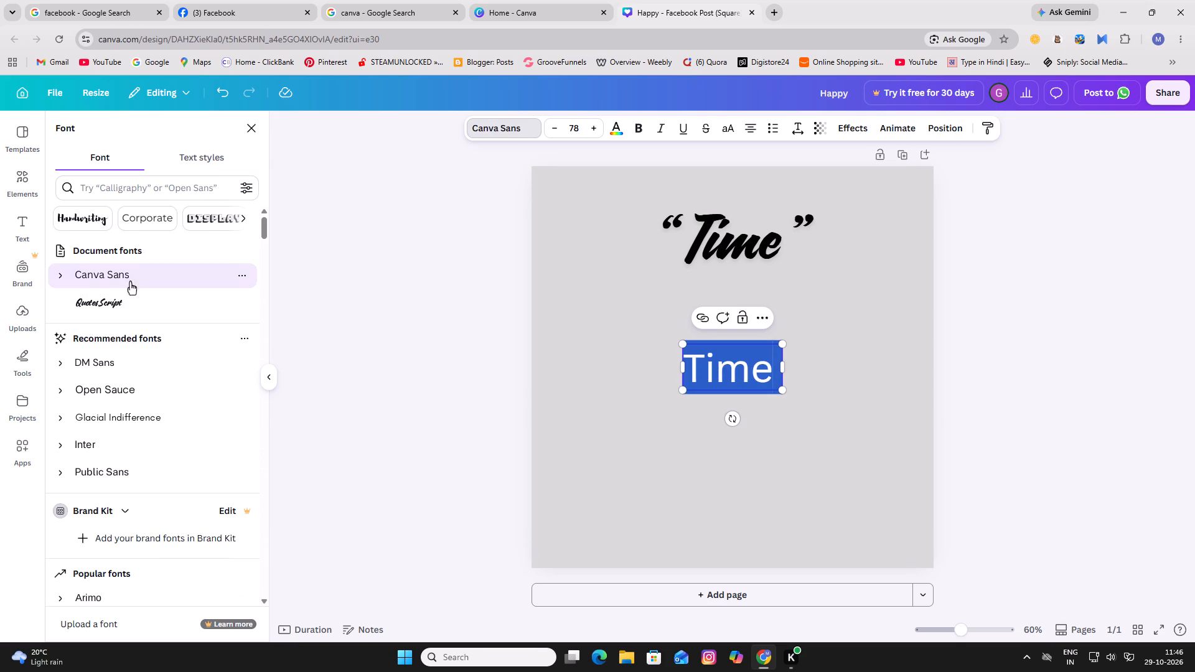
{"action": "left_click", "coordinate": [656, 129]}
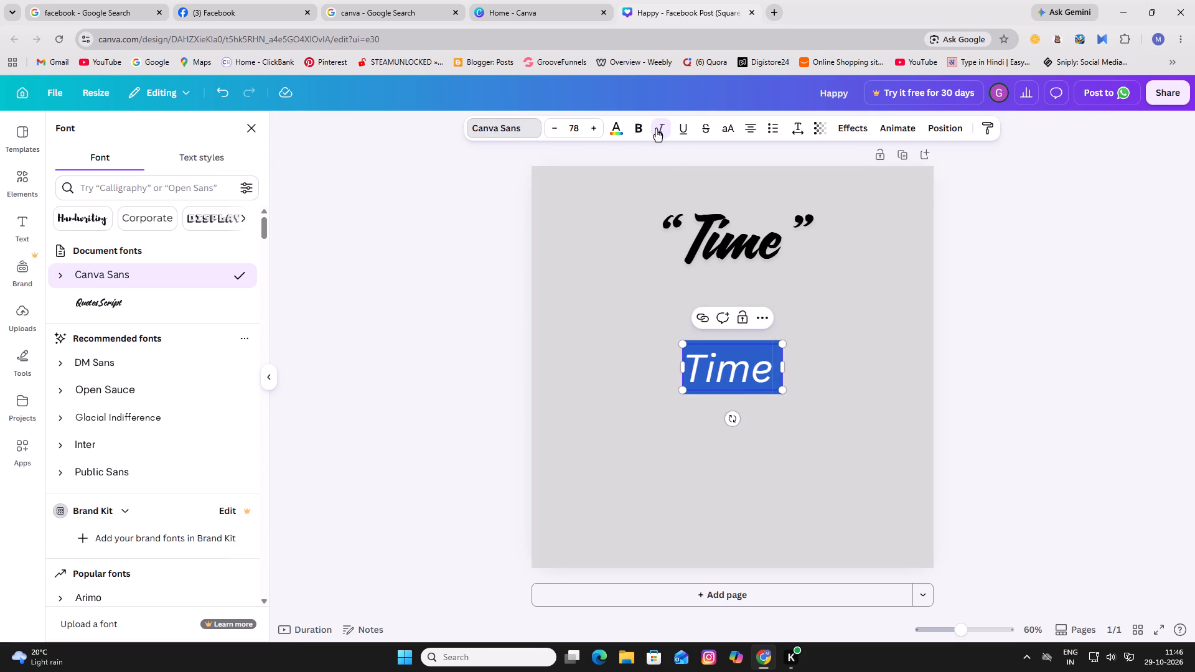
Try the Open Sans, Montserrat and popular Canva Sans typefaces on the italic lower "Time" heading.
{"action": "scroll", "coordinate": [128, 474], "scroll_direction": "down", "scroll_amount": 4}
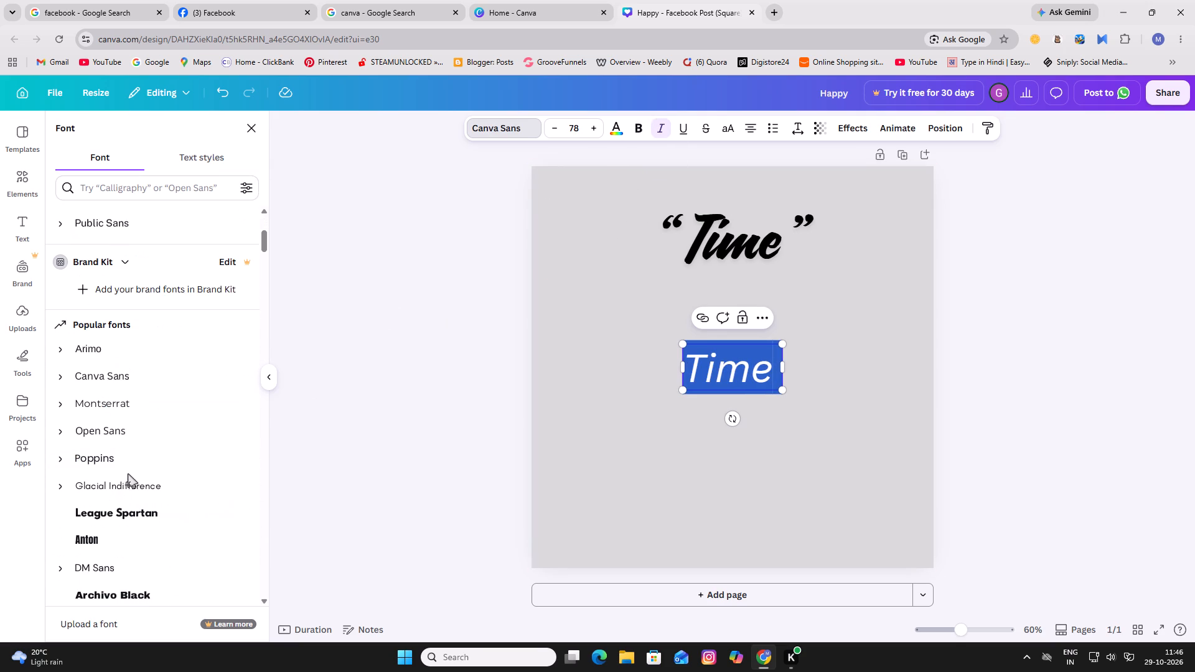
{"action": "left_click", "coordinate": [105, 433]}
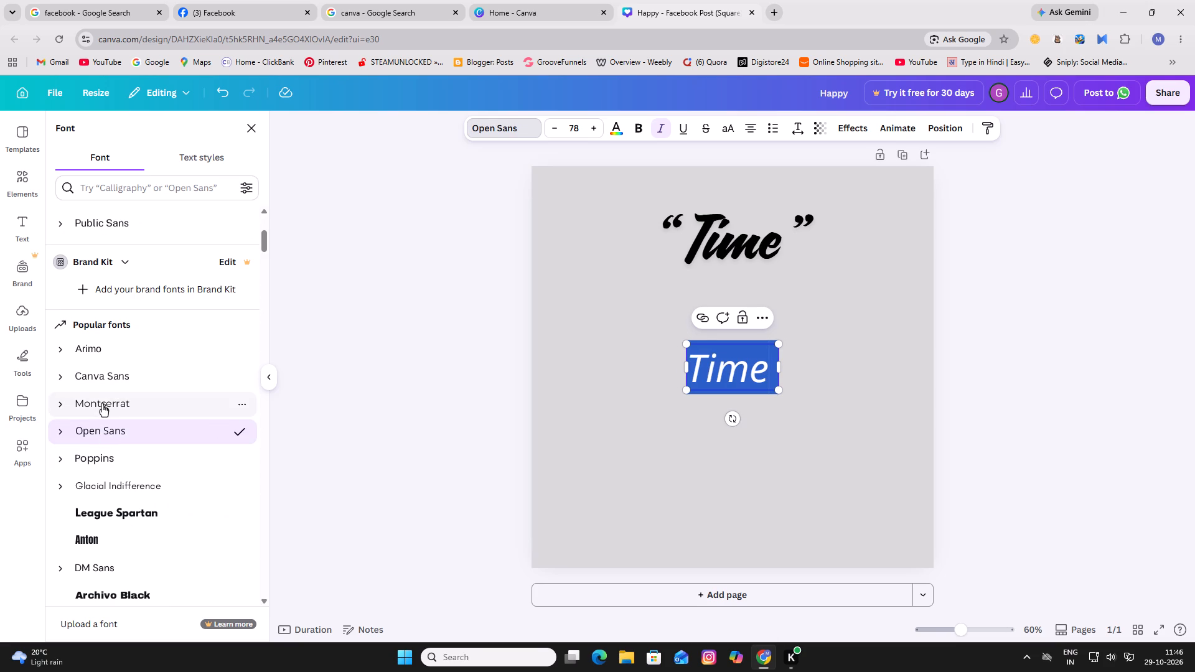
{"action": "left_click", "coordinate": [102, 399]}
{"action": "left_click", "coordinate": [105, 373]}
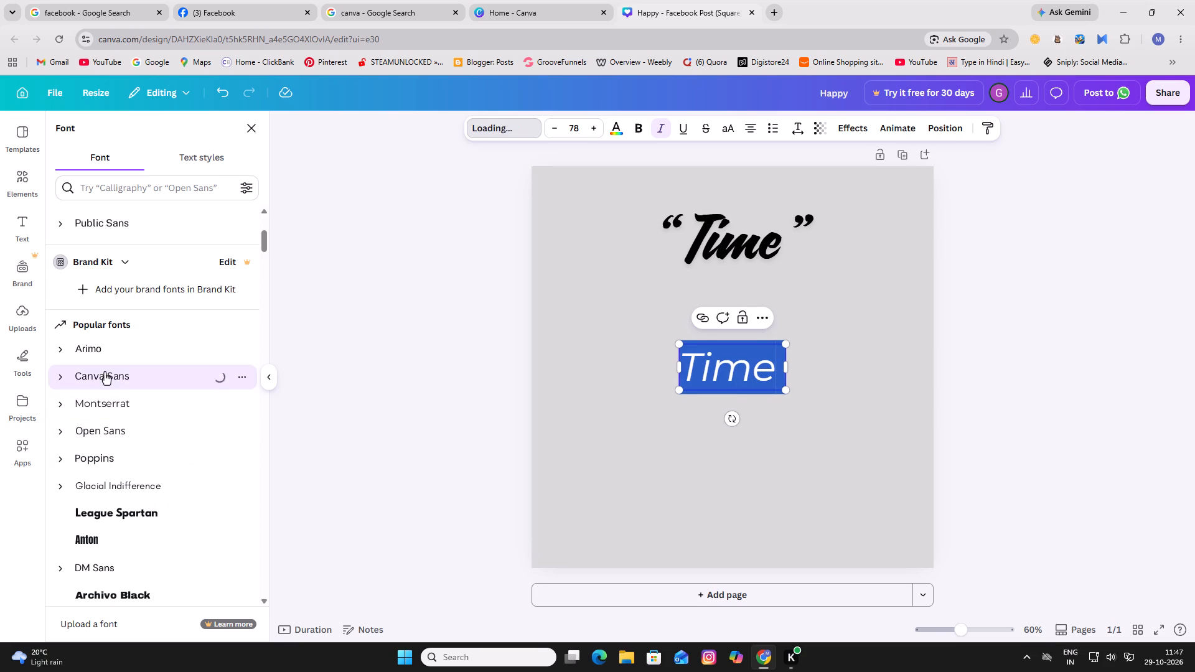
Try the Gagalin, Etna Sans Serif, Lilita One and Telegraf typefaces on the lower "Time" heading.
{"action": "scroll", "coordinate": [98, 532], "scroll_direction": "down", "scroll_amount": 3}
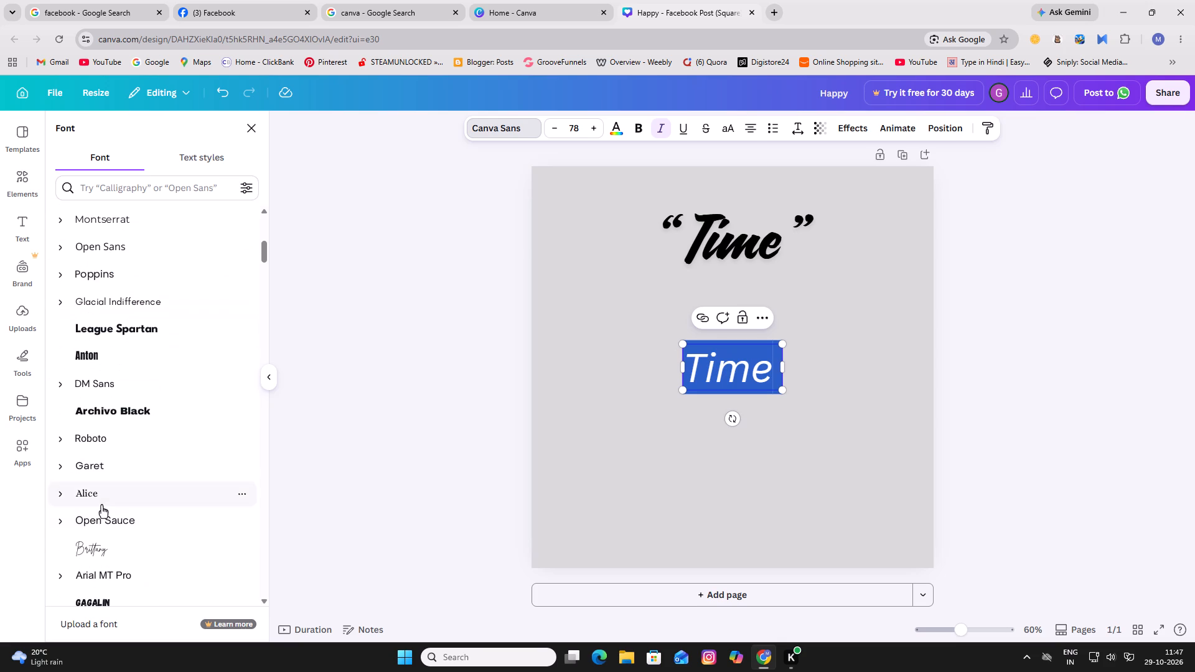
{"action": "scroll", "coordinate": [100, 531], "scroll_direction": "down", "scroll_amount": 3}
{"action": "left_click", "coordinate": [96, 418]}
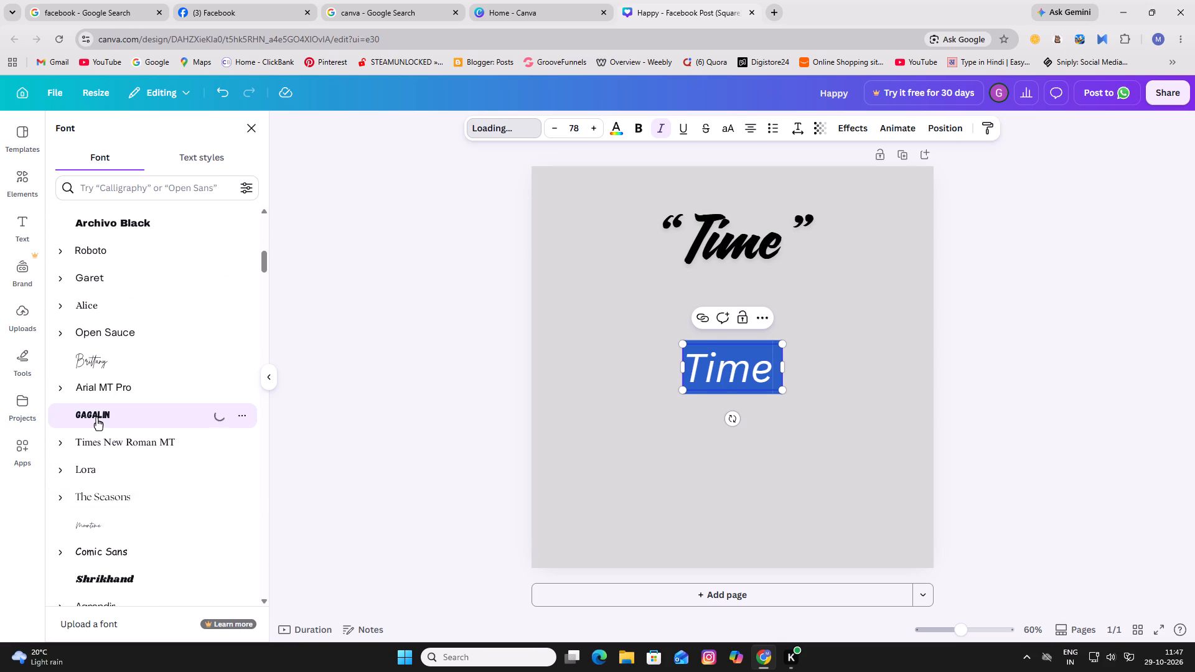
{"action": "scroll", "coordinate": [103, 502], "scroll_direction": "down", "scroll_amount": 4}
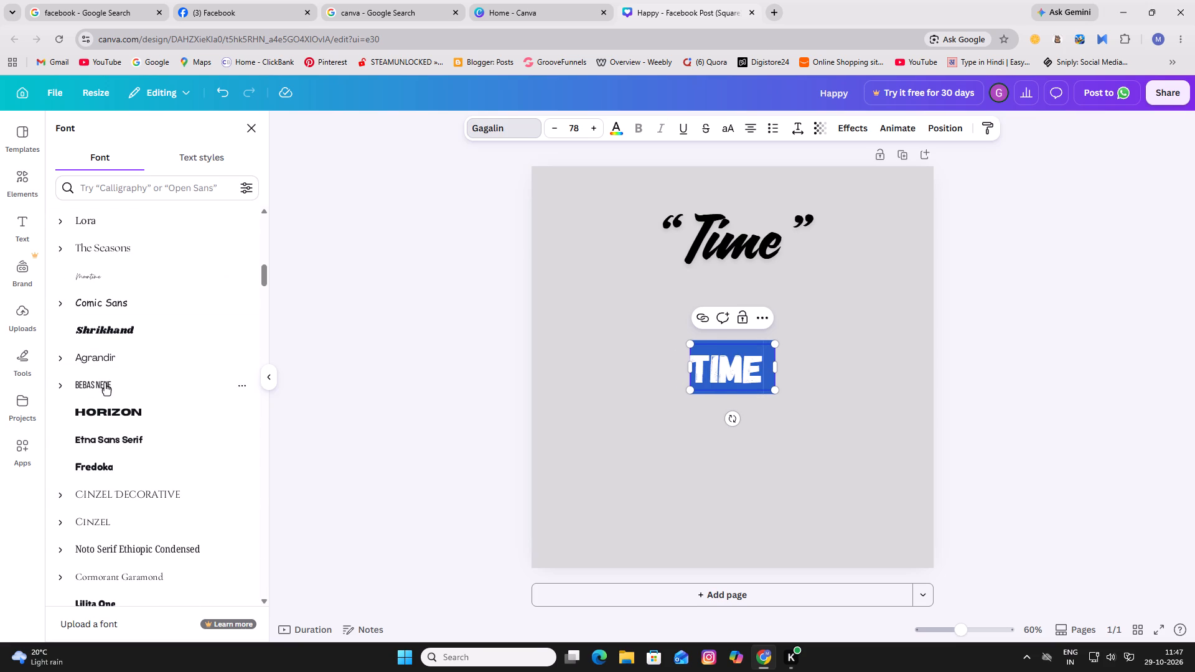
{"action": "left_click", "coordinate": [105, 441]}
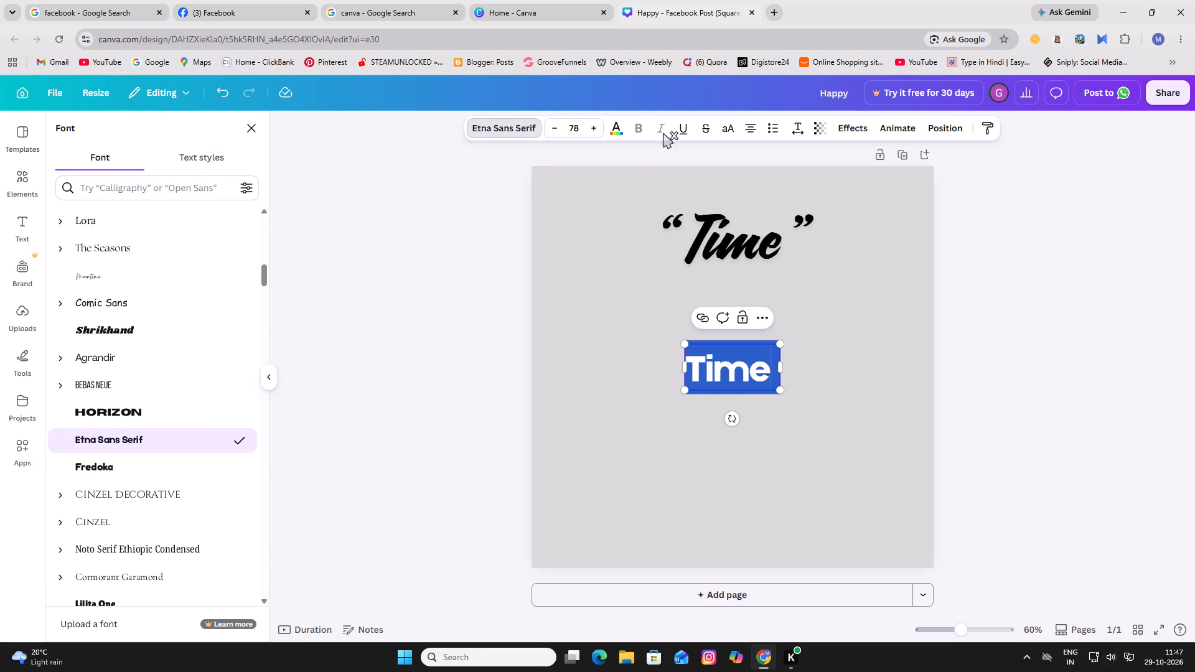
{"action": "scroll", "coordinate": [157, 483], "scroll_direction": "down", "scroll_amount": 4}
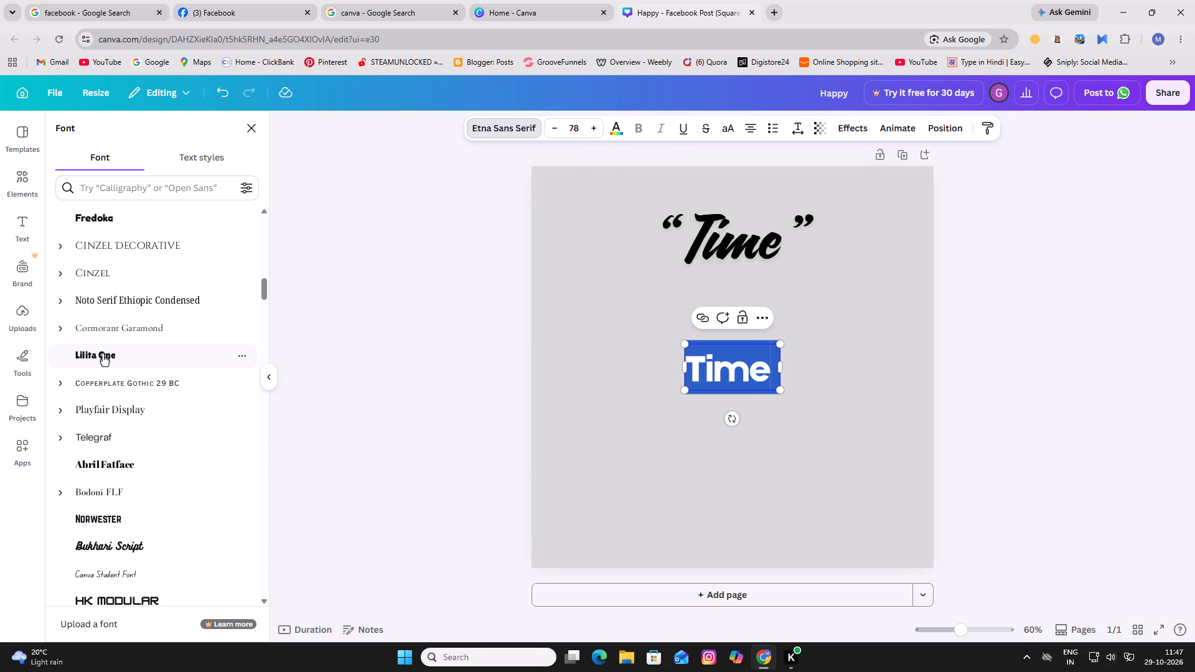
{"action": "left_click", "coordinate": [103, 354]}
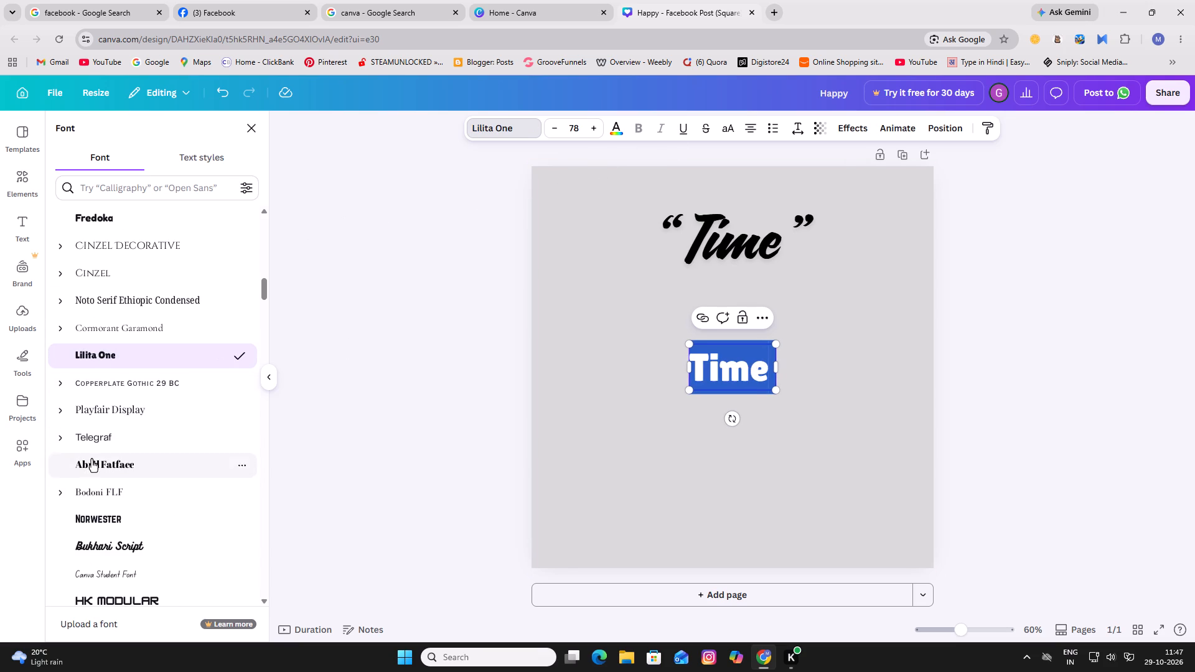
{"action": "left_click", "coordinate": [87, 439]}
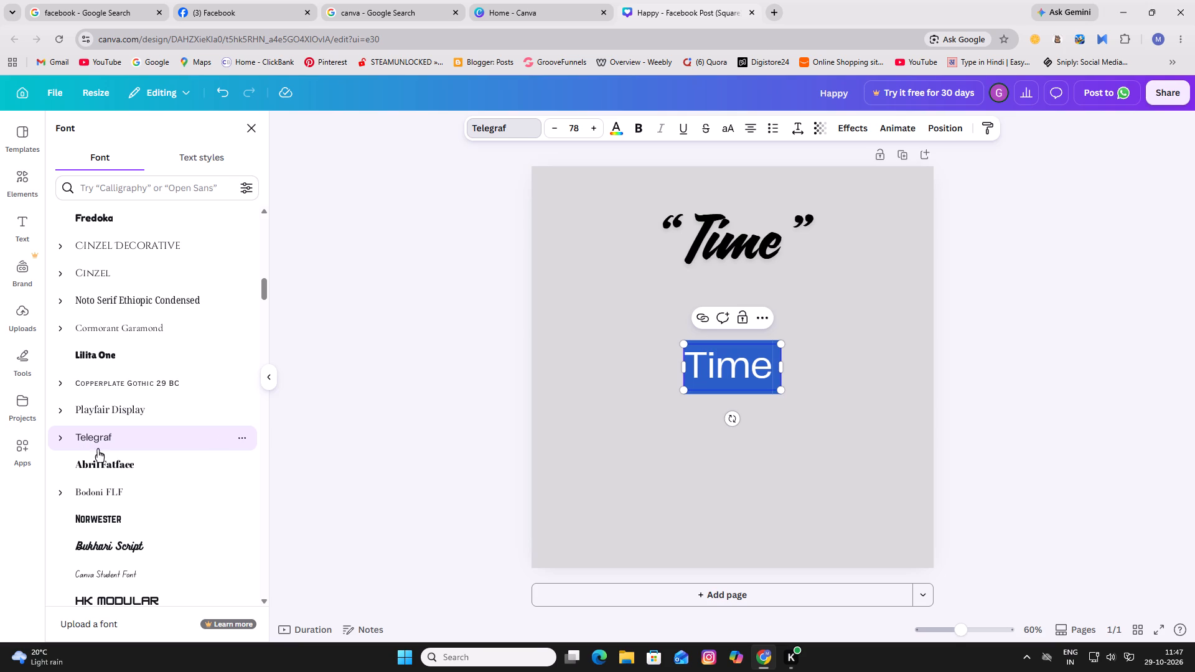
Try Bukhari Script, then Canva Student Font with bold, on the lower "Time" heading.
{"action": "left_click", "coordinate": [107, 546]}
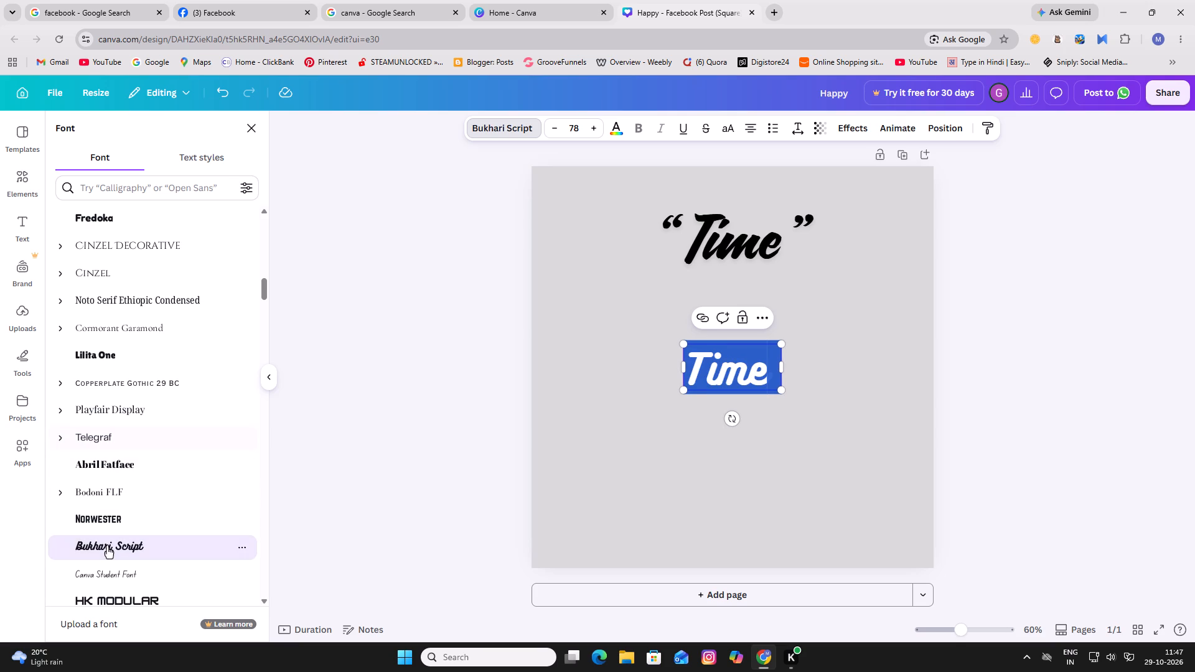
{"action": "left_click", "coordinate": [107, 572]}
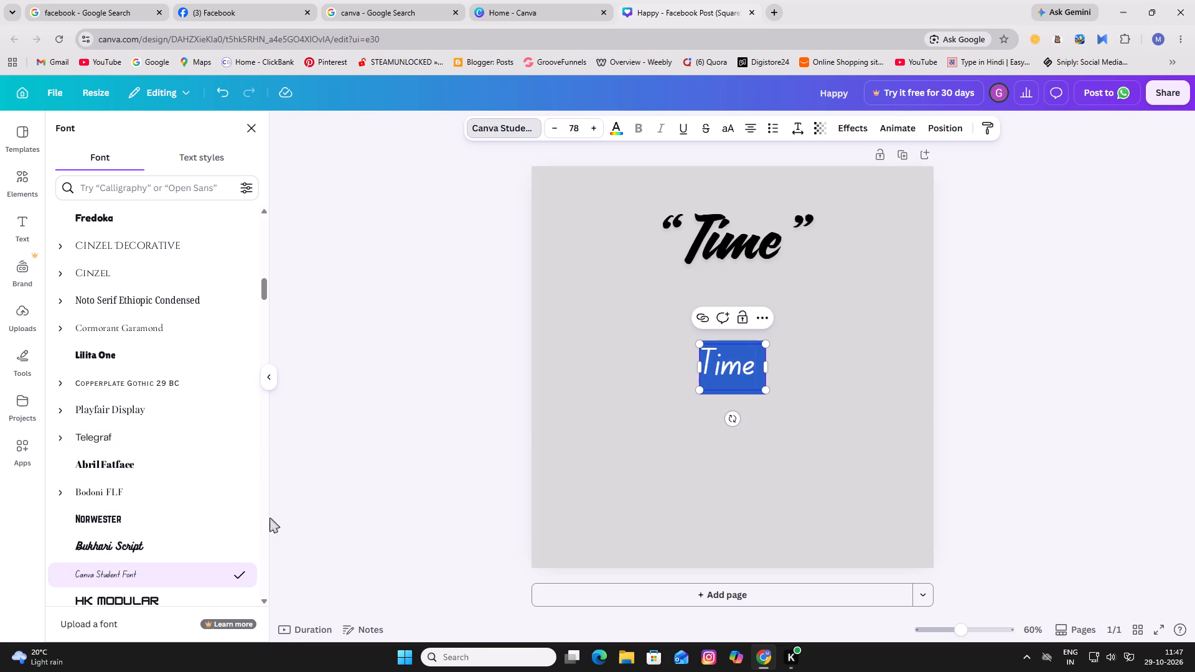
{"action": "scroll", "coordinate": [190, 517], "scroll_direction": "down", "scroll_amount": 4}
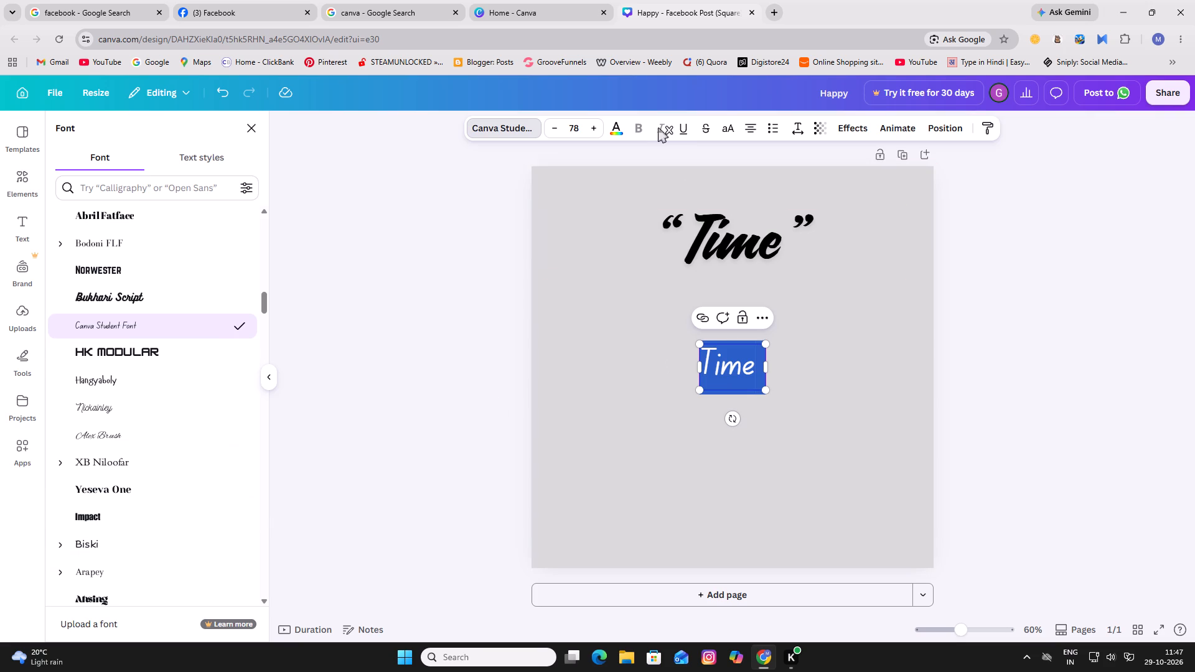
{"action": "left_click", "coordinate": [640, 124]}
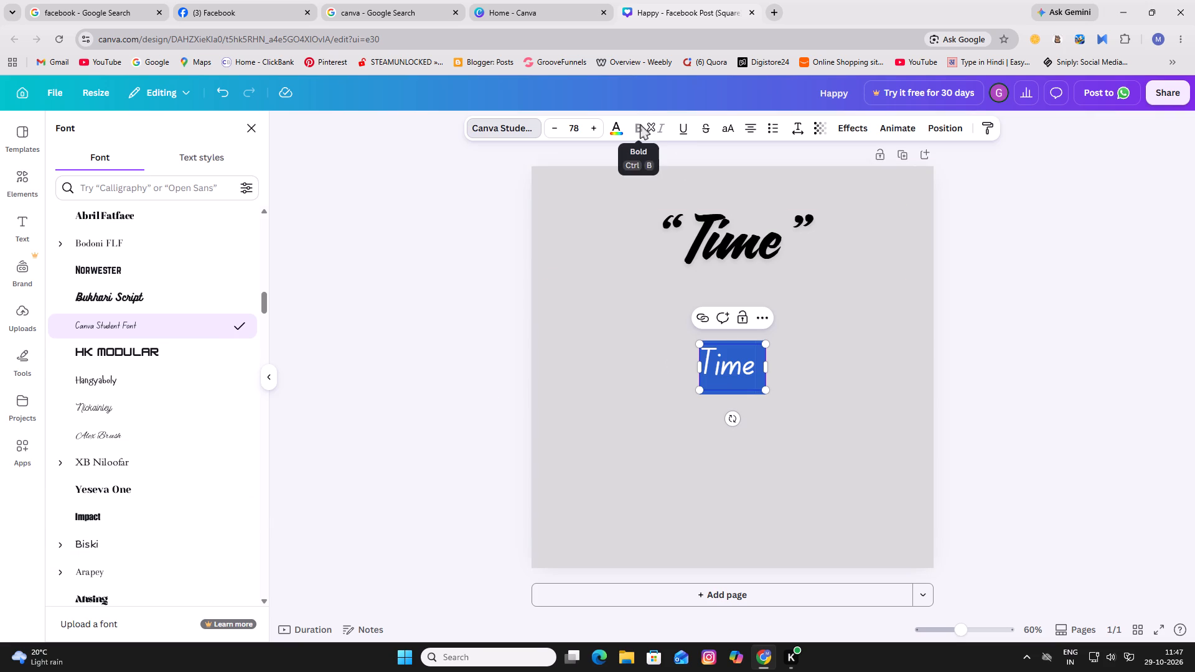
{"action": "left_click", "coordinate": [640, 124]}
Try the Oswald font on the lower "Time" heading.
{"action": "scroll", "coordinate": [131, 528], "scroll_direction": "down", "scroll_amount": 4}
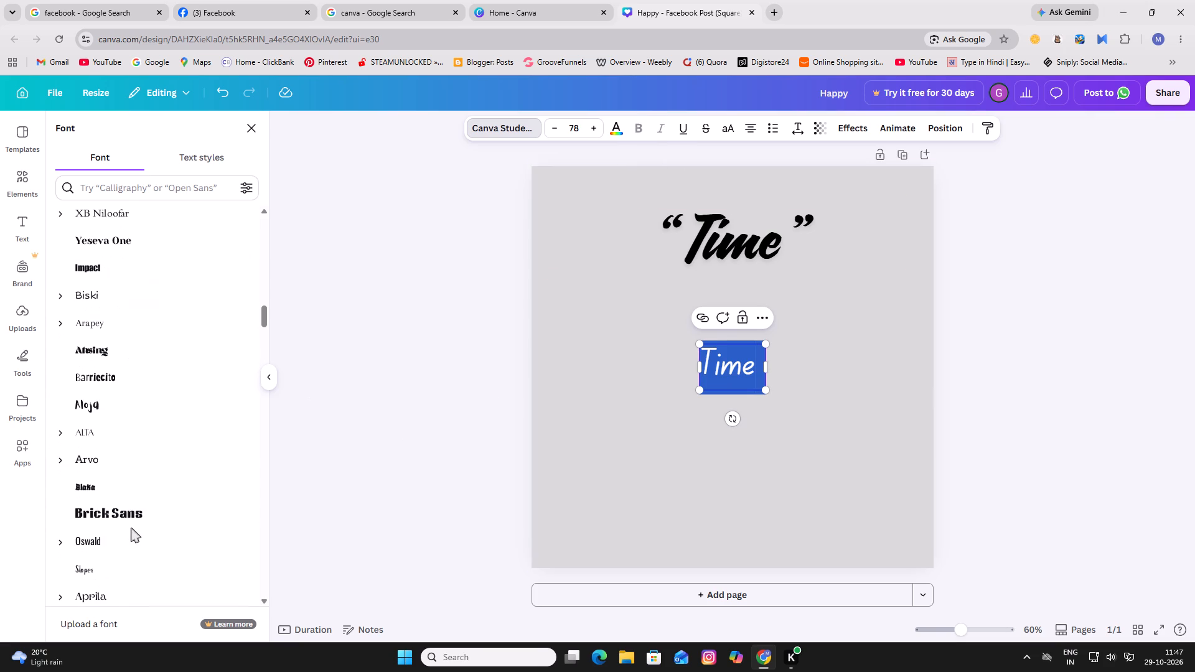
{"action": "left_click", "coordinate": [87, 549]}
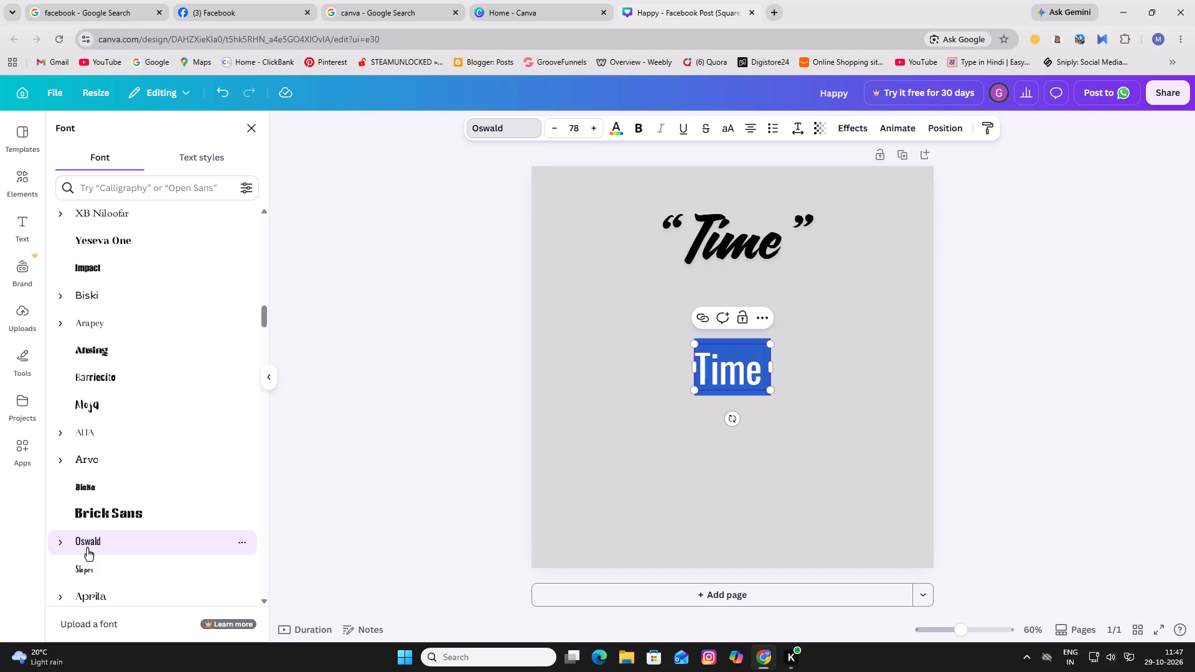
Set the lower "Time" heading's font to Adlery Pro and deselect the text.
{"action": "scroll", "coordinate": [87, 549], "scroll_direction": "down", "scroll_amount": 3}
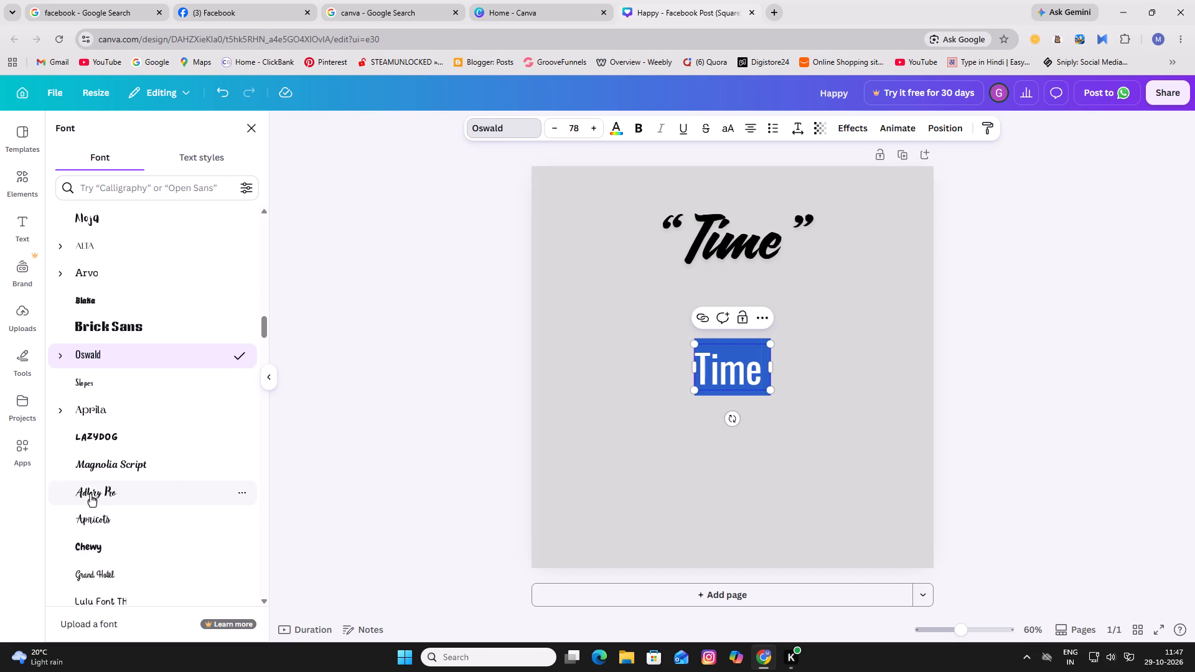
{"action": "left_click", "coordinate": [90, 495]}
{"action": "left_click", "coordinate": [838, 385]}
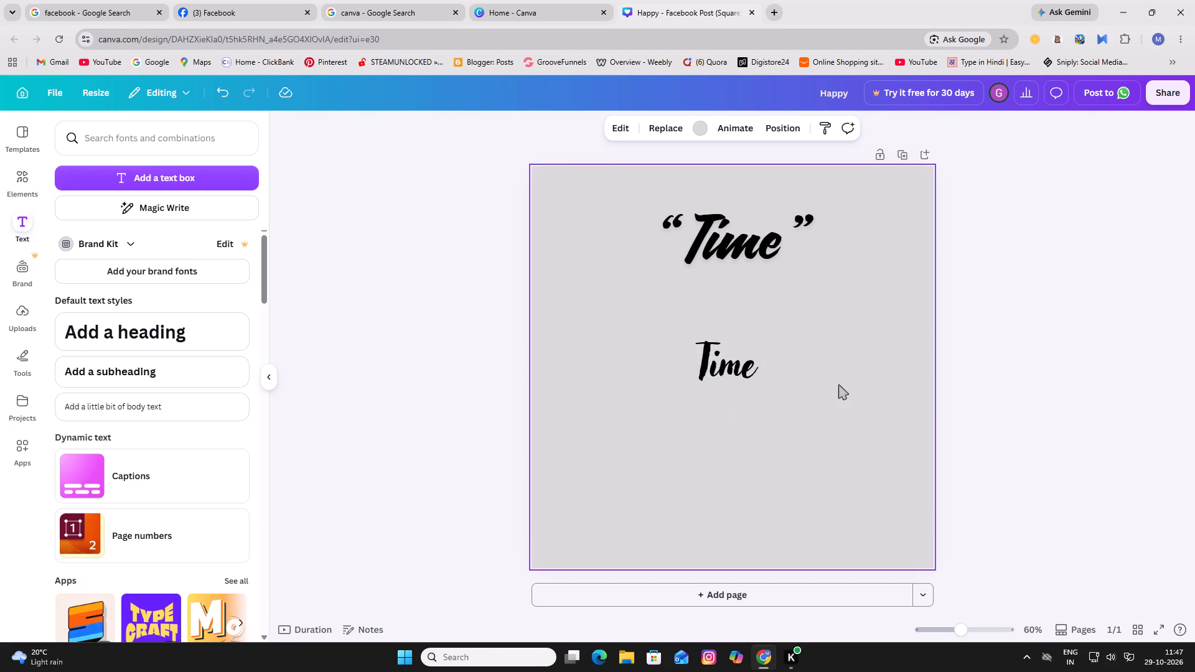
Extend the lower "Time" text so that it reads "Time is like a river".
{"action": "left_click", "coordinate": [754, 366]}
{"action": "left_click", "coordinate": [764, 375]}
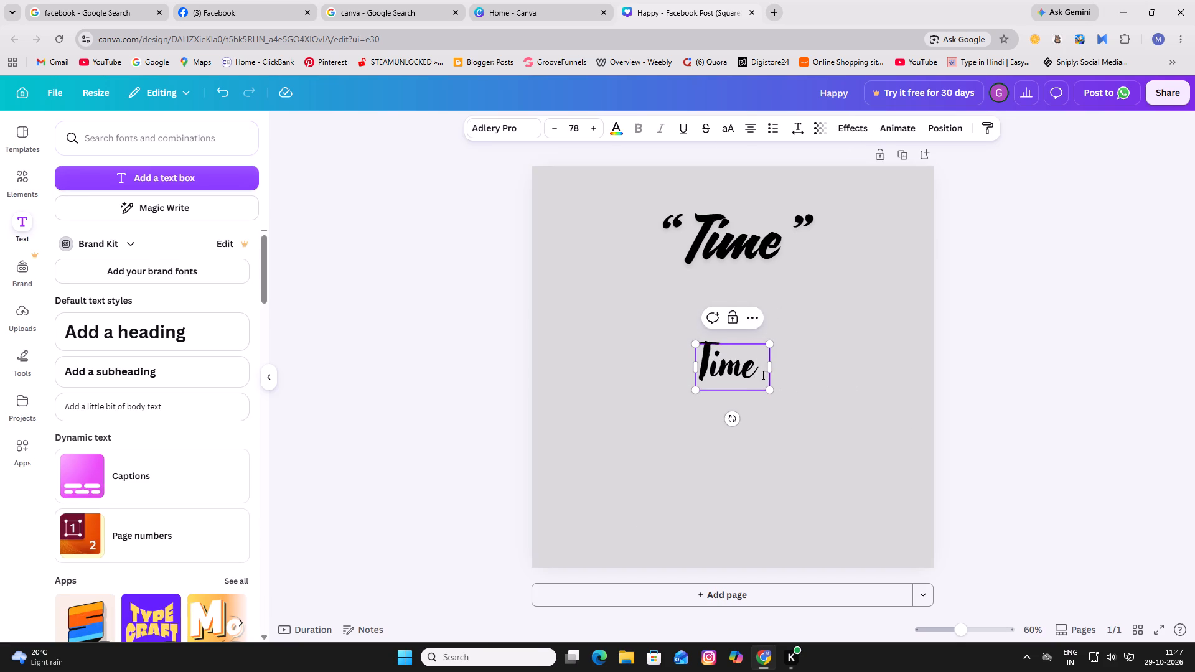
{"action": "left_click", "coordinate": [762, 367]}
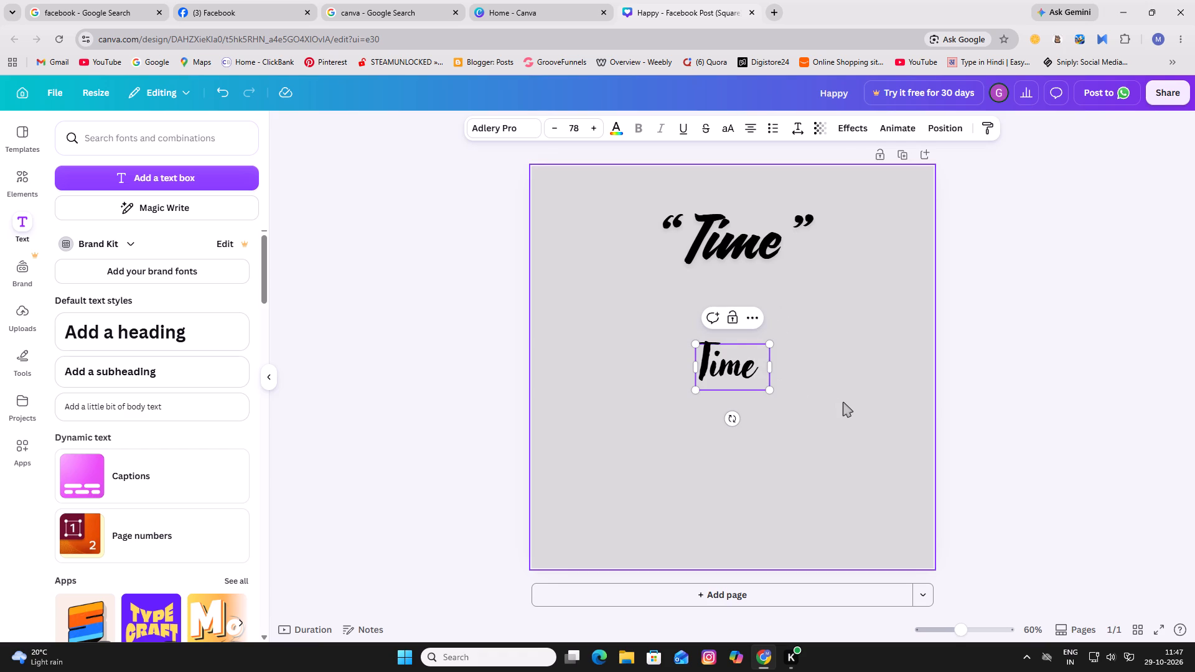
{"action": "key", "text": "space"}
{"action": "key", "text": "BackSpace"}
{"action": "key", "text": "space"}
{"action": "type", "text": "is like"}
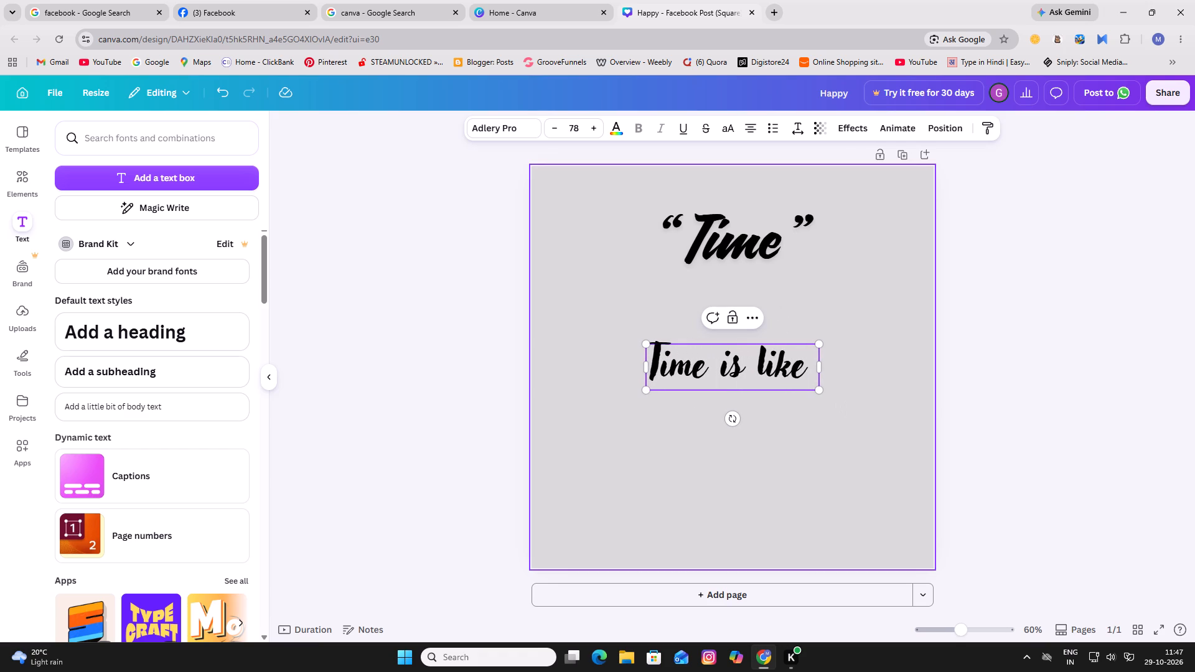
{"action": "key", "text": "space"}
{"action": "type", "text": "a river"}
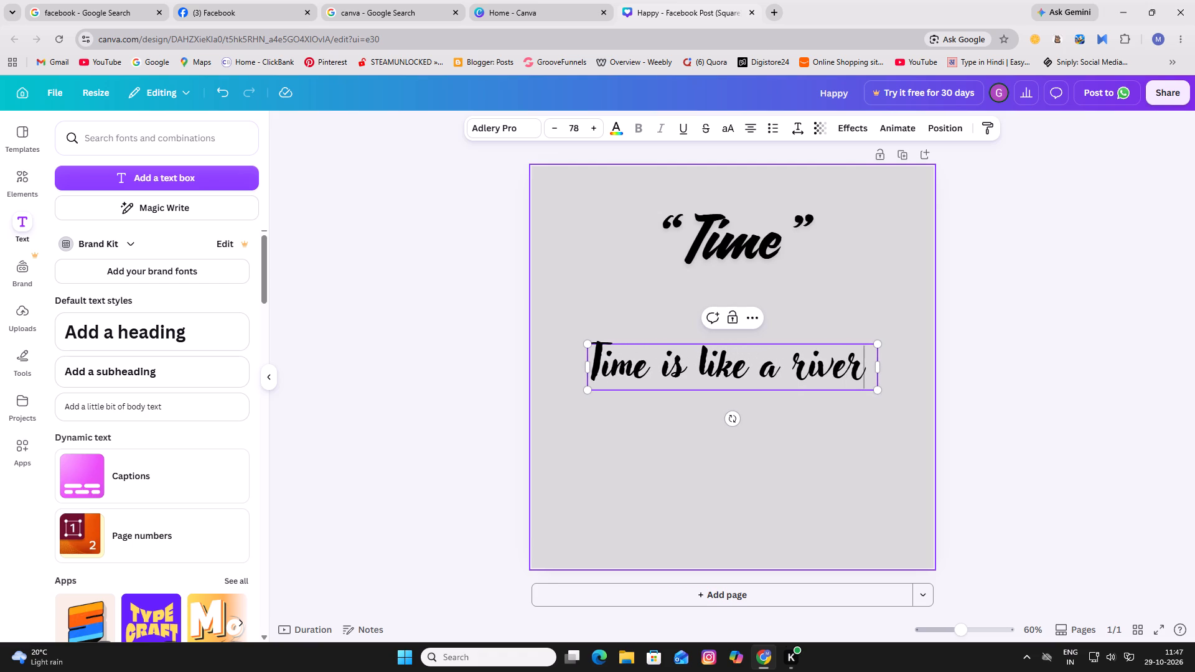
End the "Time is like a river" line with a full stop.
{"action": "key", "text": "period"}
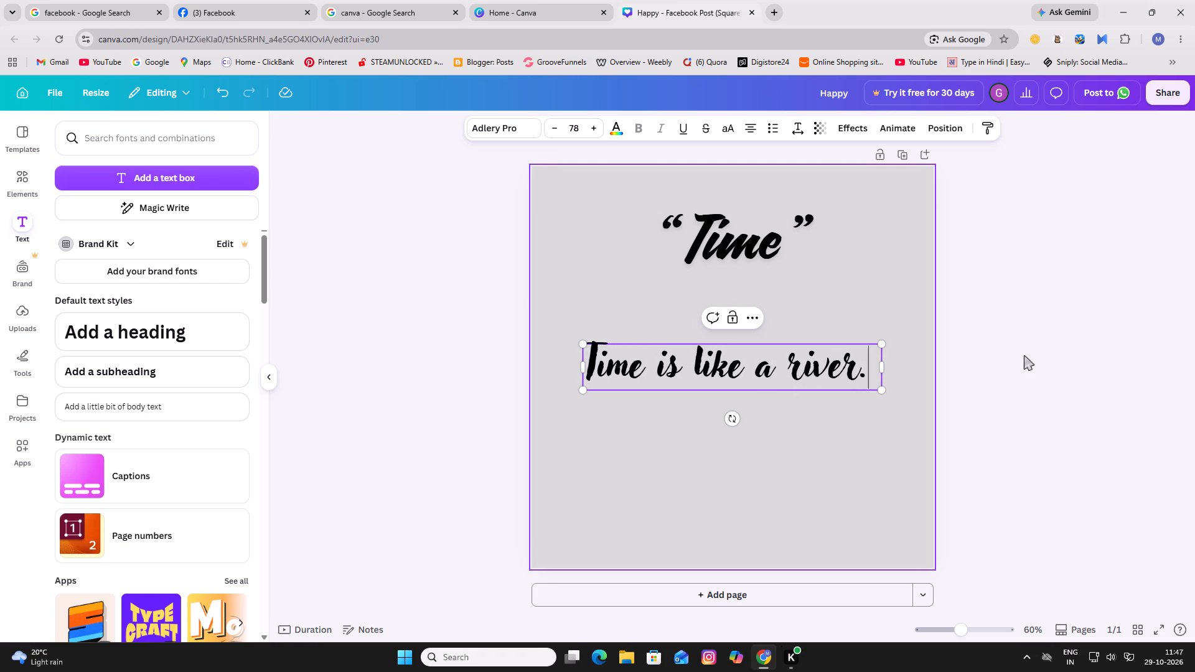
Shrink the "Time is like a river." text to a font size of about 51.7 and centre it just beneath the "Time" heading.
{"action": "left_click_drag", "start_coordinate": [881, 391], "coordinate": [815, 344]}
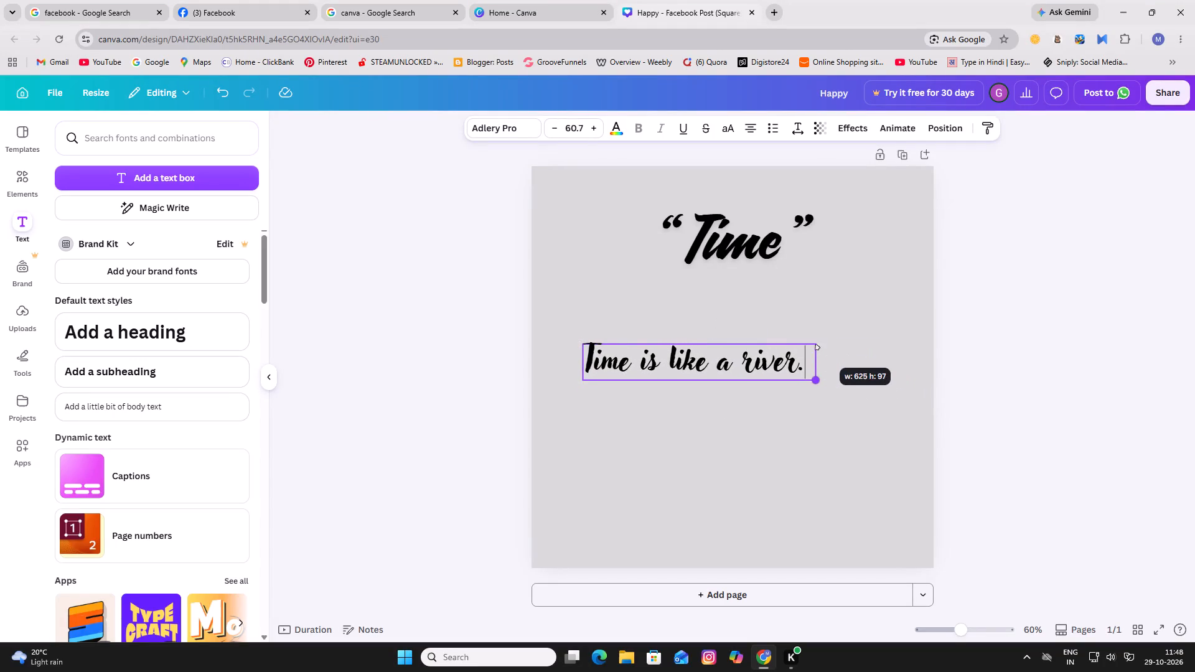
{"action": "left_click_drag", "start_coordinate": [815, 344], "coordinate": [786, 335]}
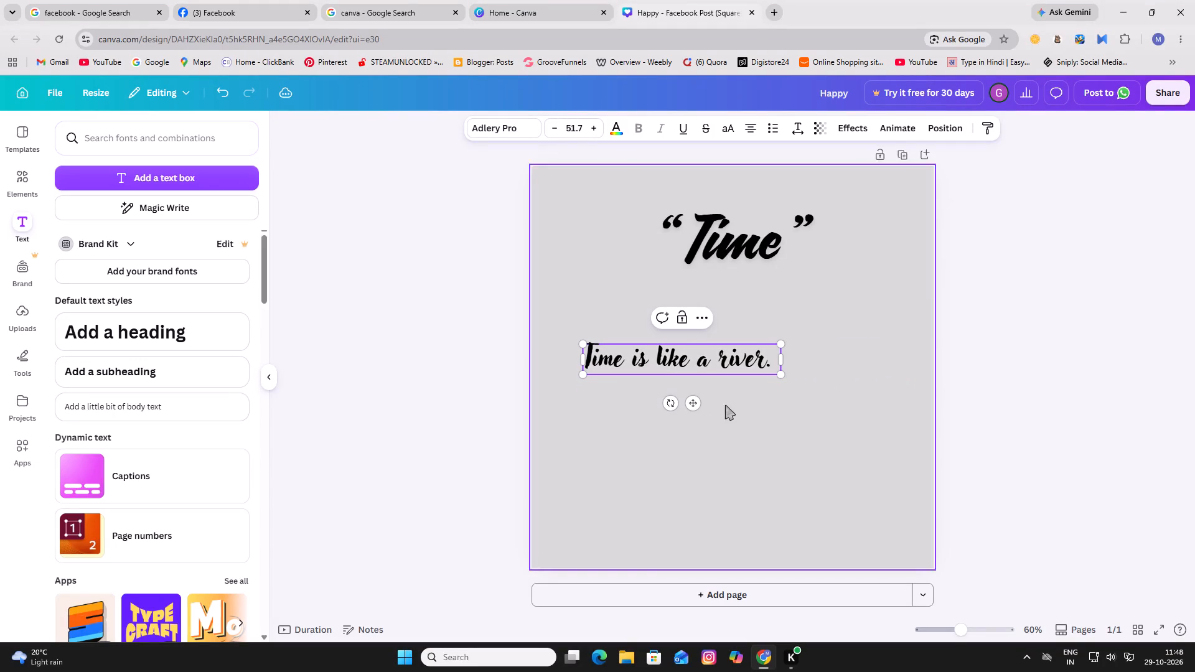
{"action": "left_click_drag", "start_coordinate": [690, 402], "coordinate": [737, 353]}
Add a second line to the quote text reading "You can't touch the same".
{"action": "left_click", "coordinate": [823, 309]}
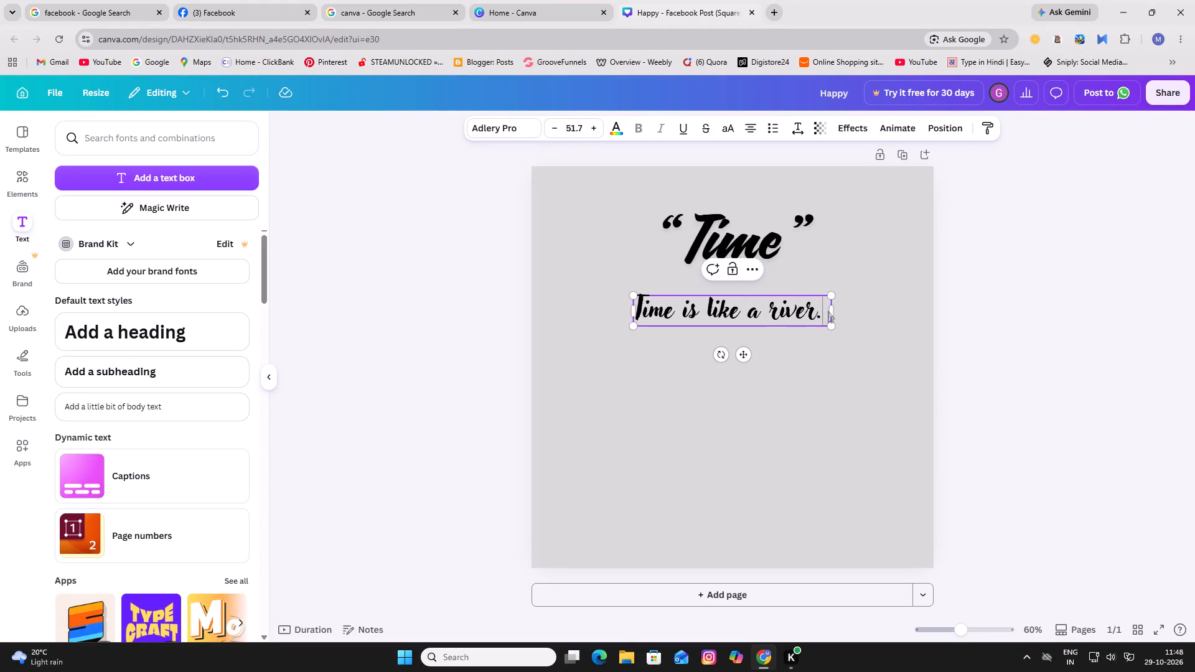
{"action": "key", "text": "Return"}
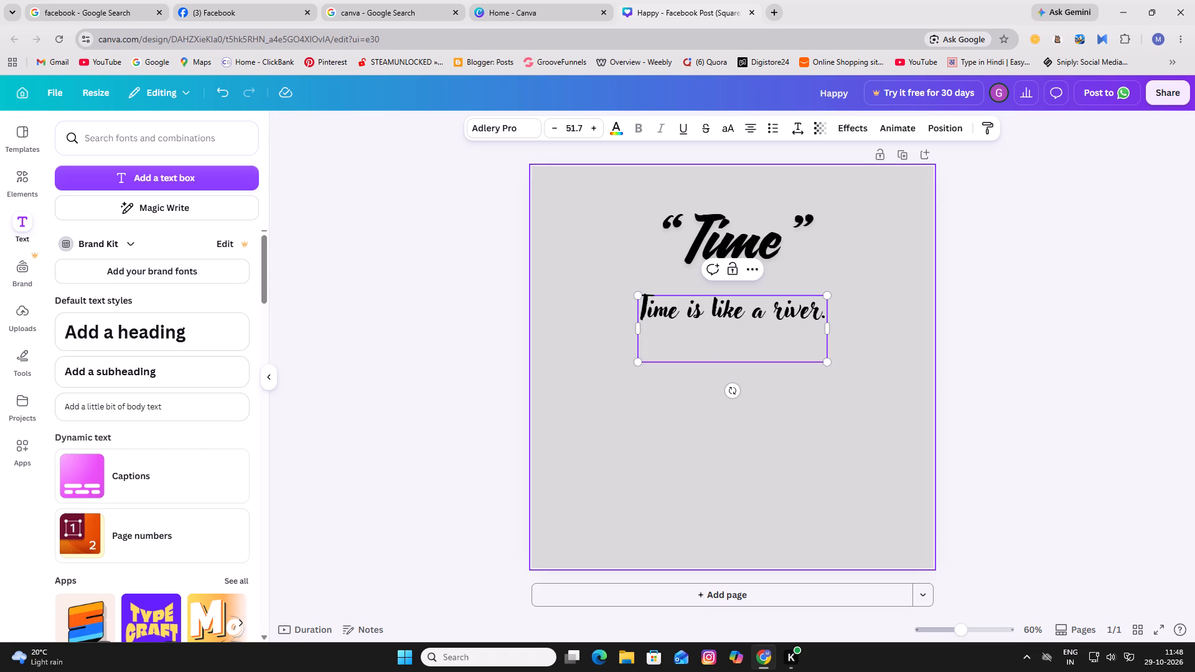
{"action": "type", "text": "Yu"}
{"action": "key", "text": "BackSpace"}
{"action": "type", "text": "ou"}
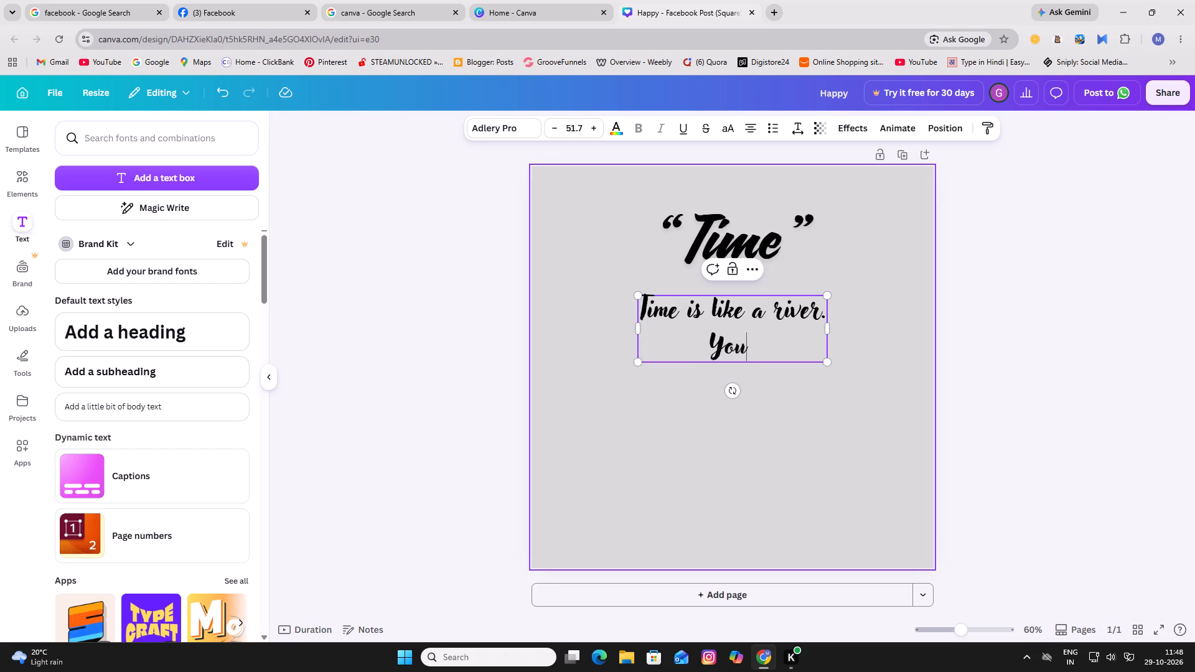
{"action": "key", "text": "space"}
{"action": "type", "text": "can"}
{"action": "type", "text": "'t"}
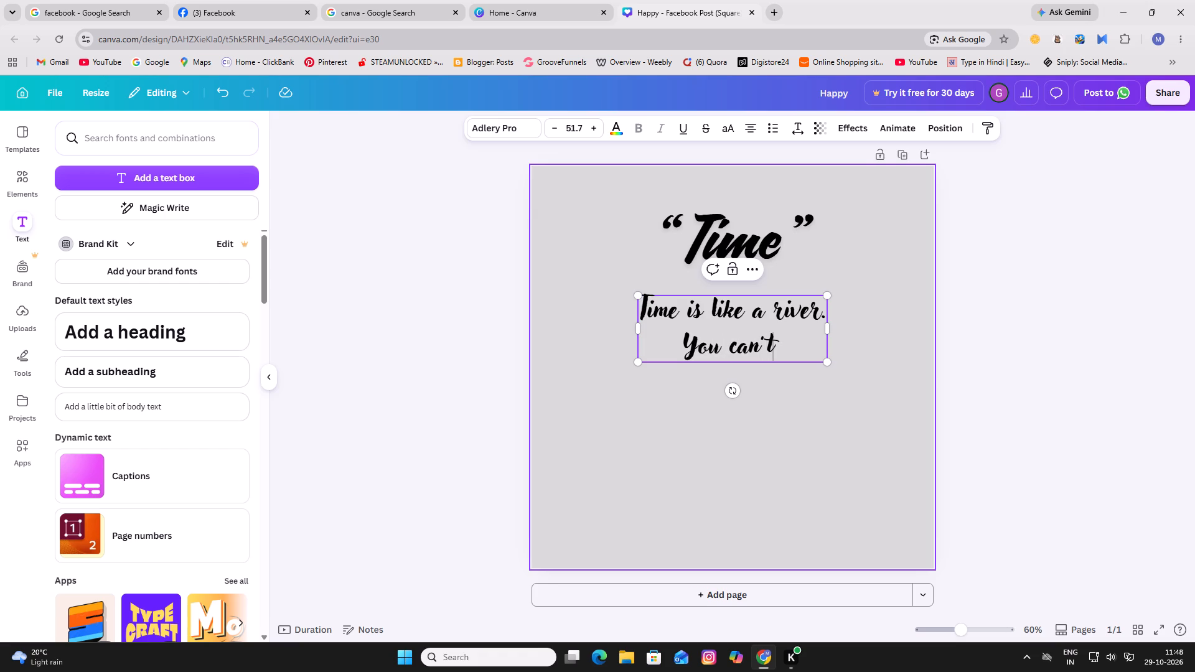
{"action": "key", "text": "space"}
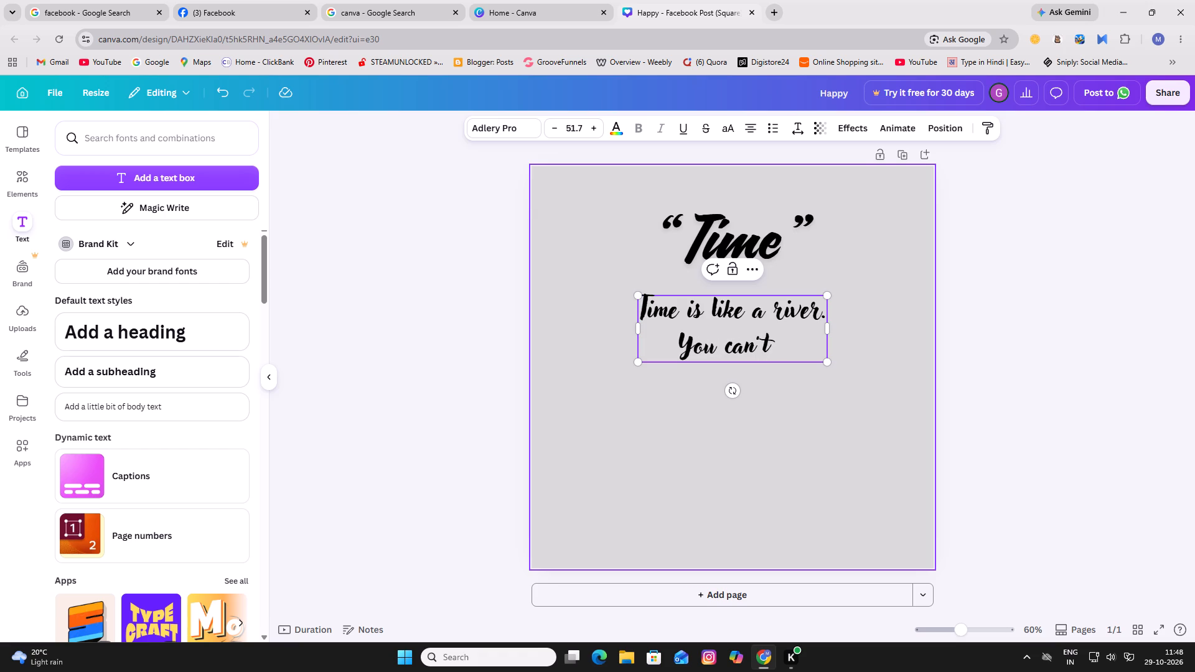
{"action": "type", "text": "touch"}
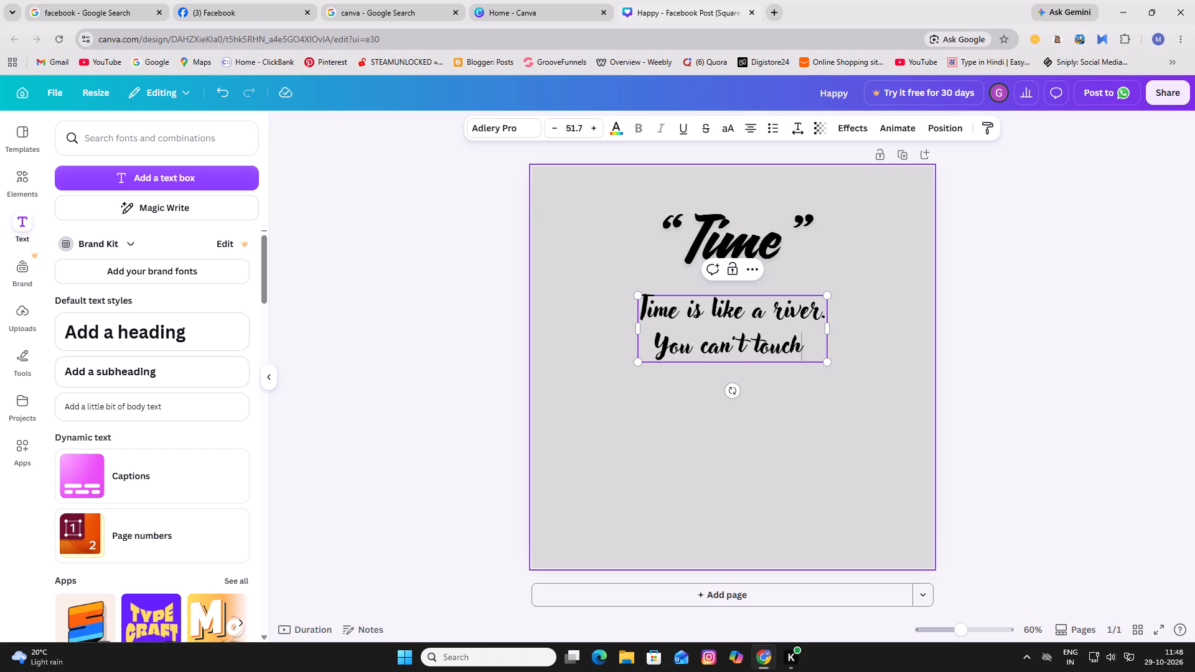
{"action": "key", "text": "space"}
{"action": "type", "text": "the"}
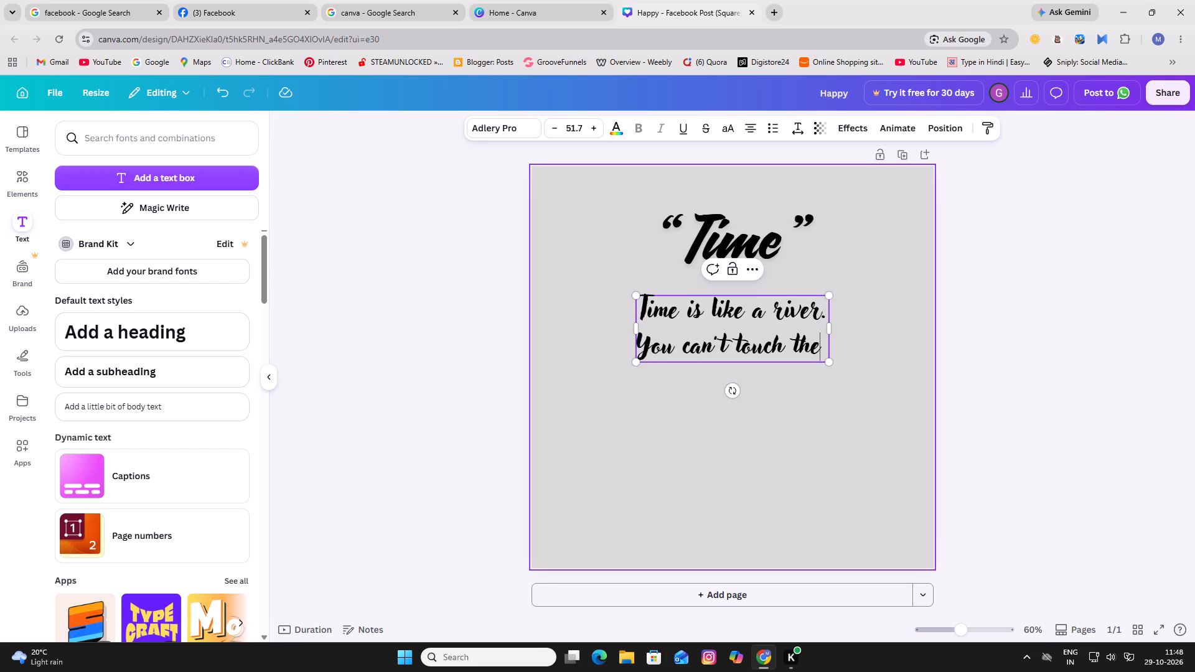
{"action": "key", "text": "space"}
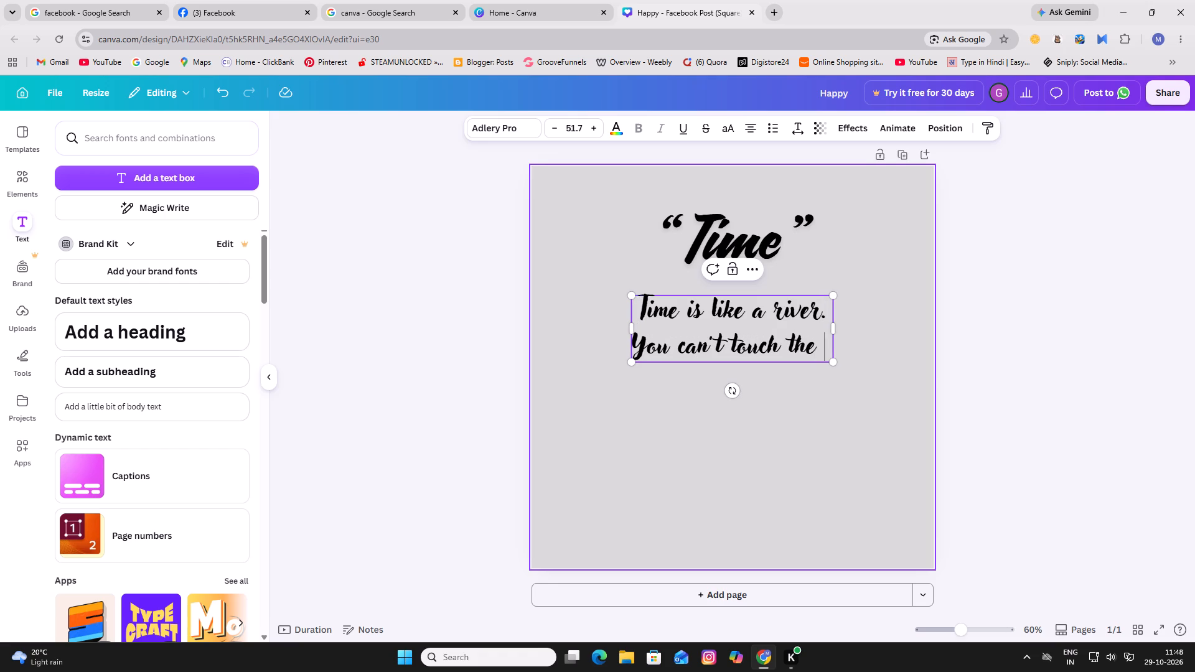
{"action": "type", "text": "same"}
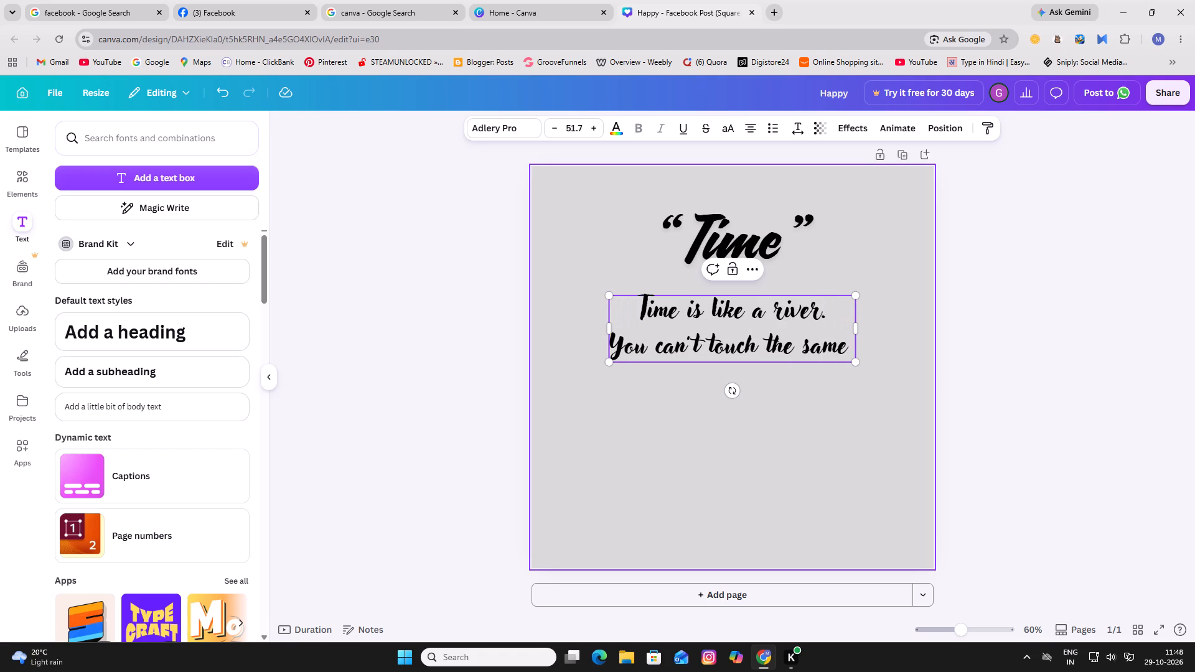
Move the word "same" from the end of the quote's second line onto a new third line.
{"action": "key", "text": "BackSpace"}
{"action": "key", "text": "BackSpace"}
{"action": "key", "text": "BackSpace"}
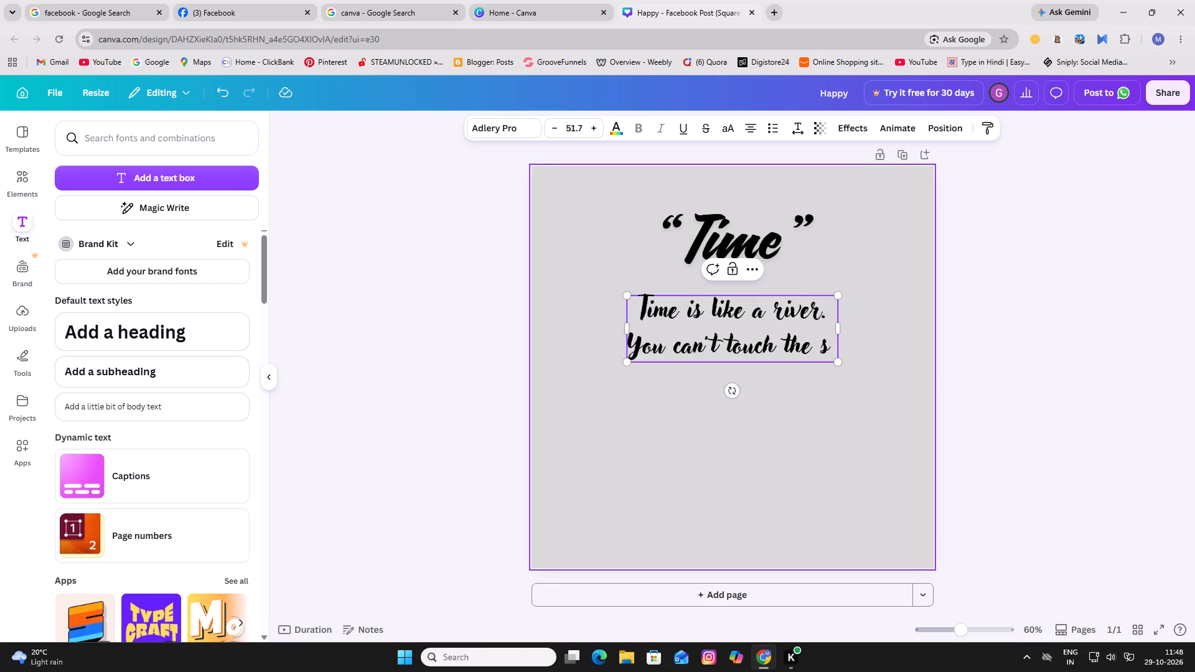
{"action": "key", "text": "BackSpace"}
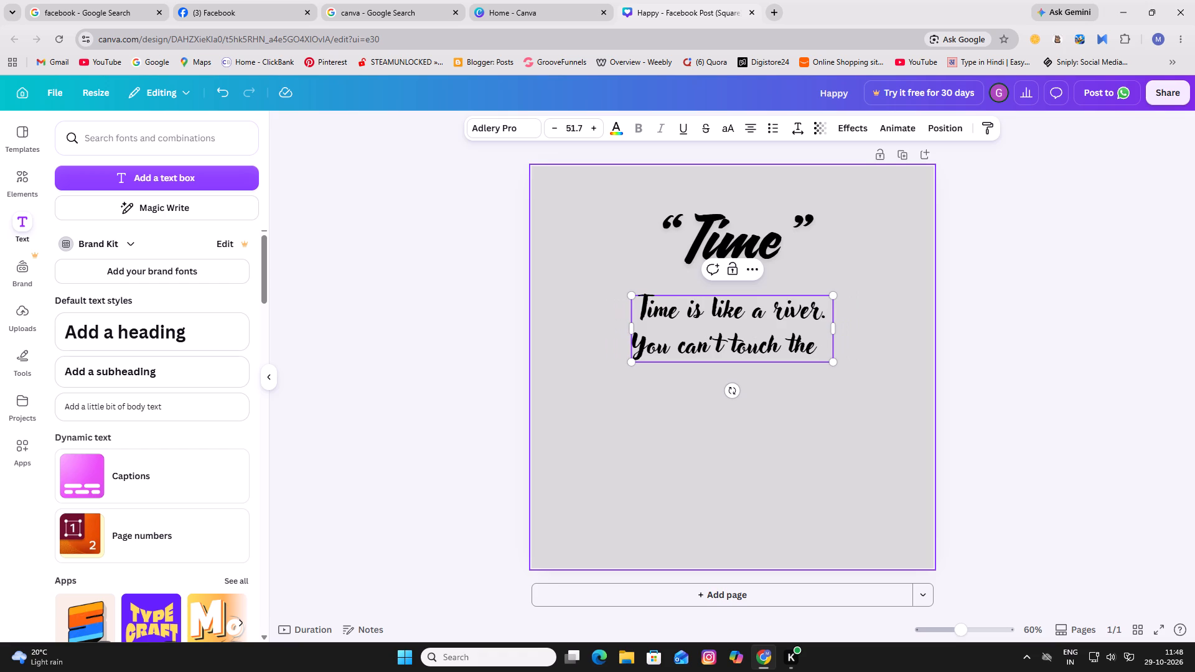
{"action": "key", "text": "Return"}
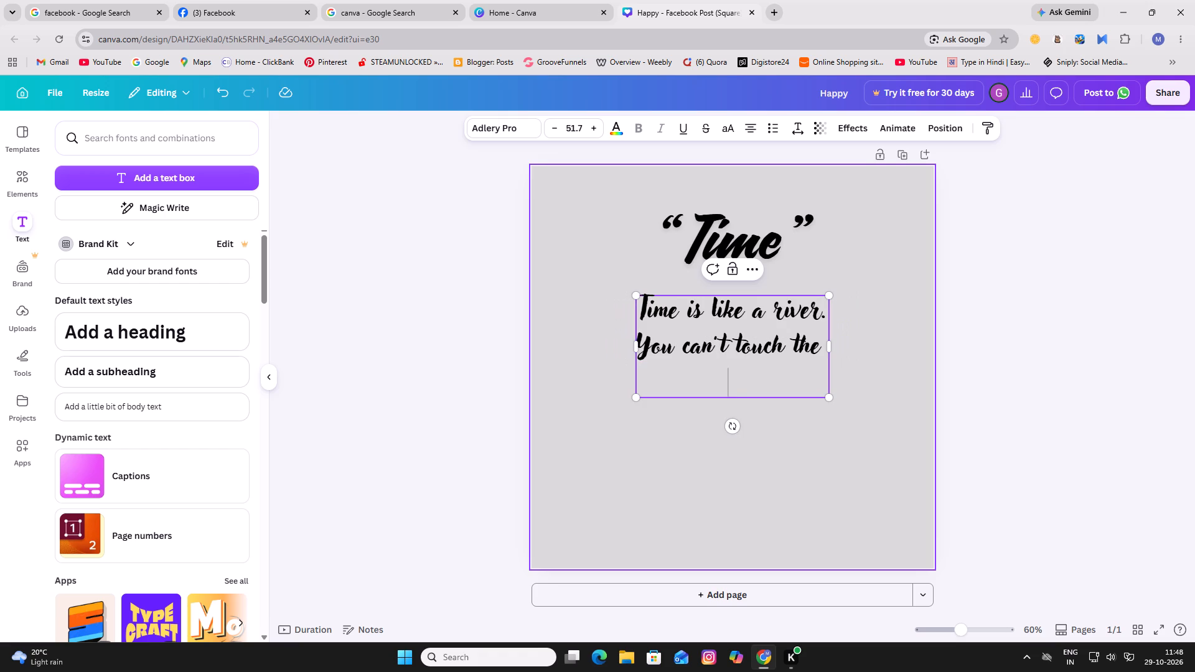
{"action": "type", "text": "same"}
{"action": "key", "text": "space"}
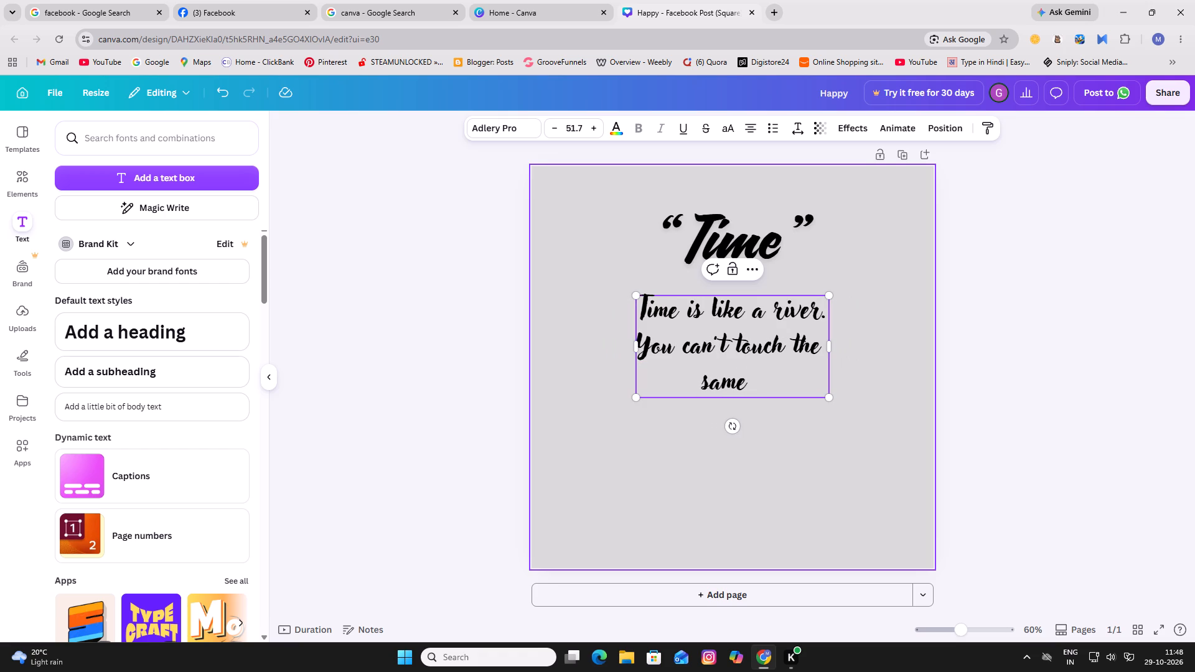
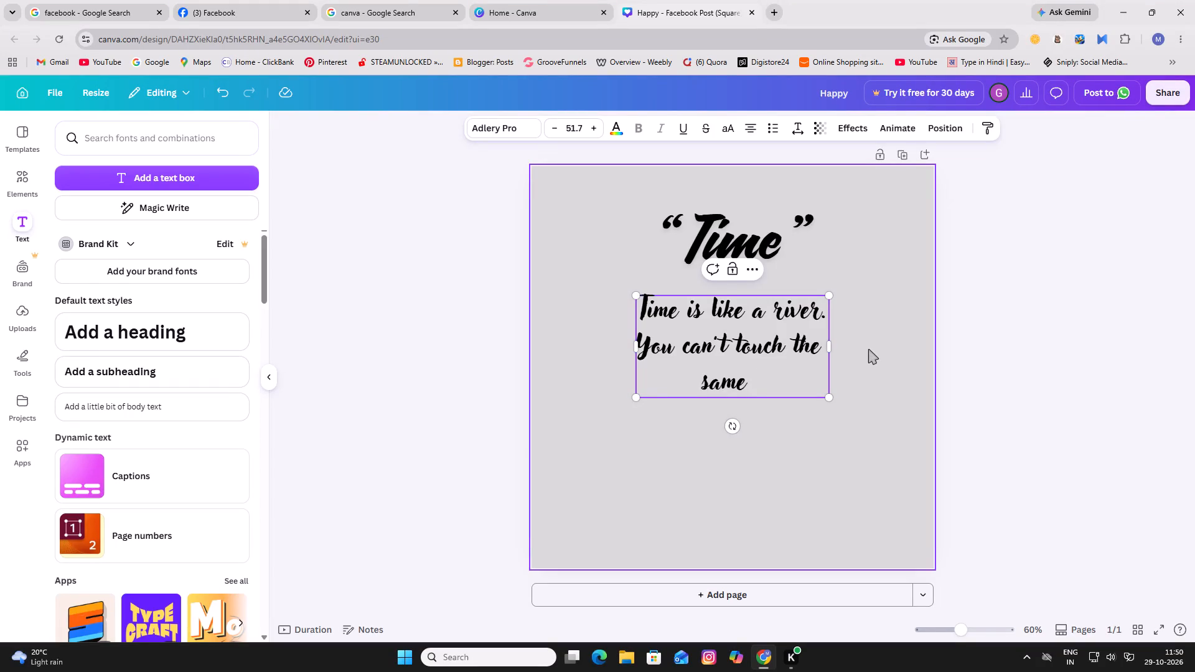
Complete the quote's third line so it reads "same water twice, because".
{"action": "type", "text": "water"}
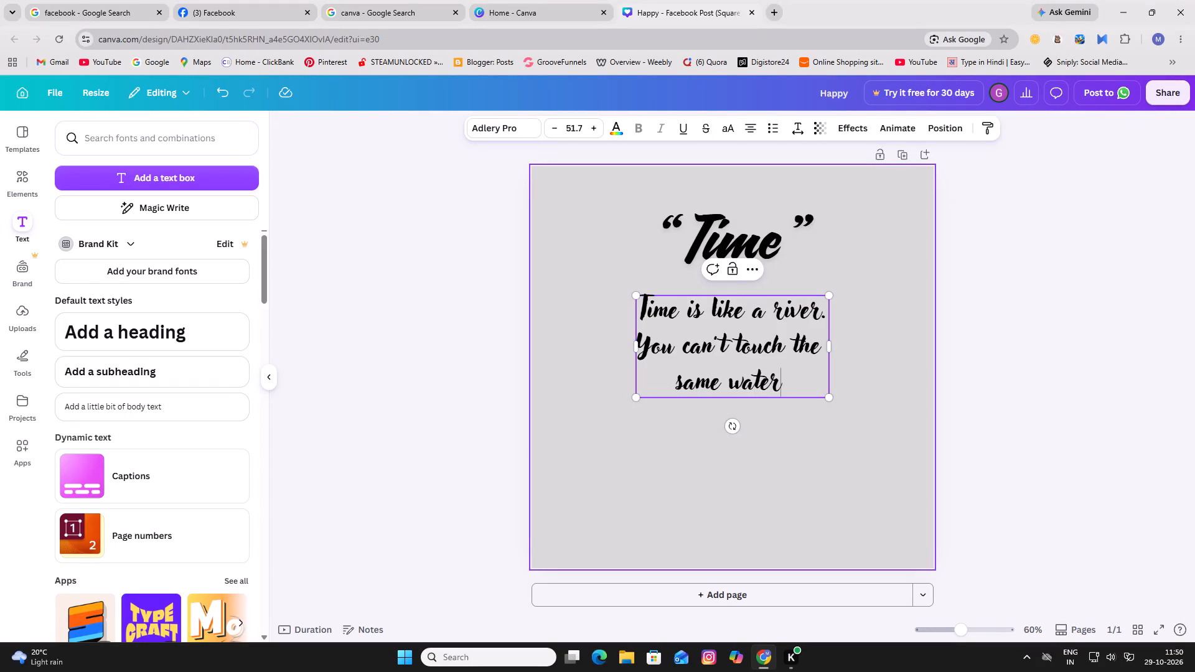
{"action": "key", "text": "space"}
{"action": "type", "text": "twice,"}
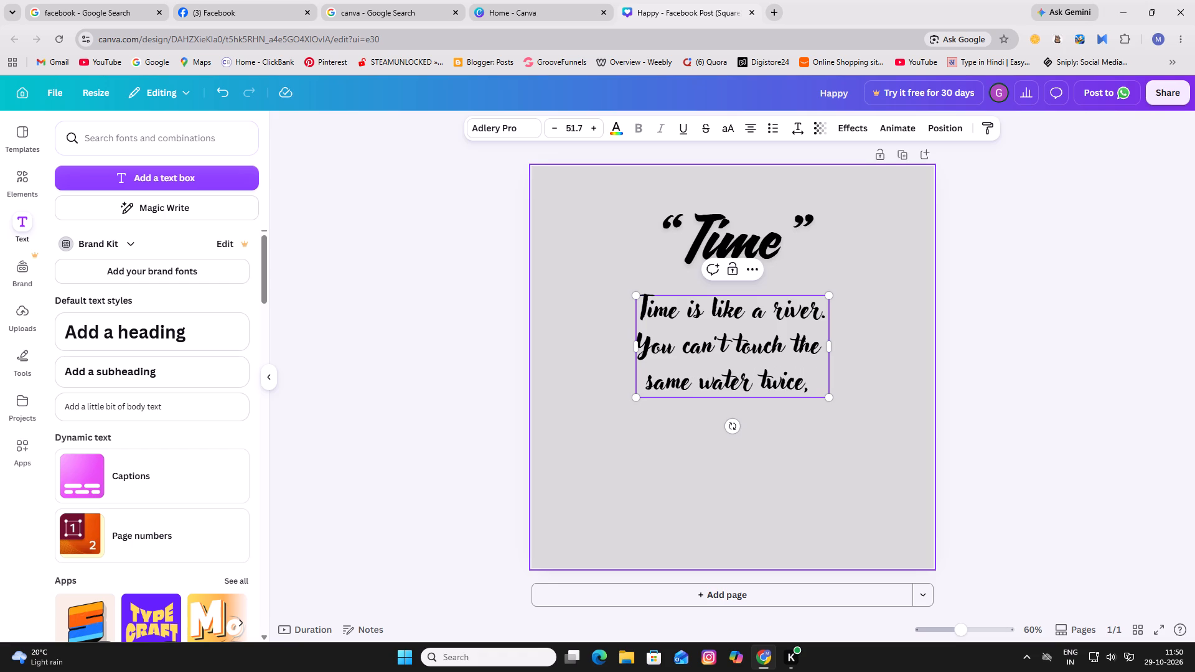
{"action": "key", "text": "space"}
{"action": "type", "text": "bea"}
{"action": "key", "text": "BackSpace"}
{"action": "key", "text": "c"}
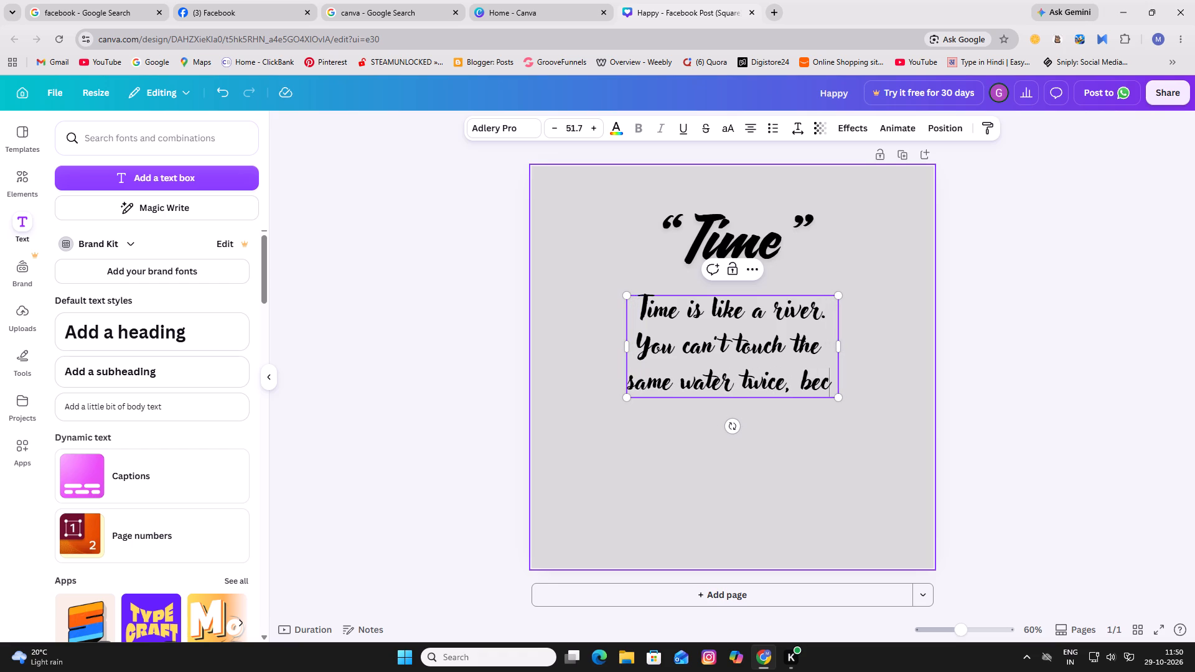
{"action": "type", "text": "ause"}
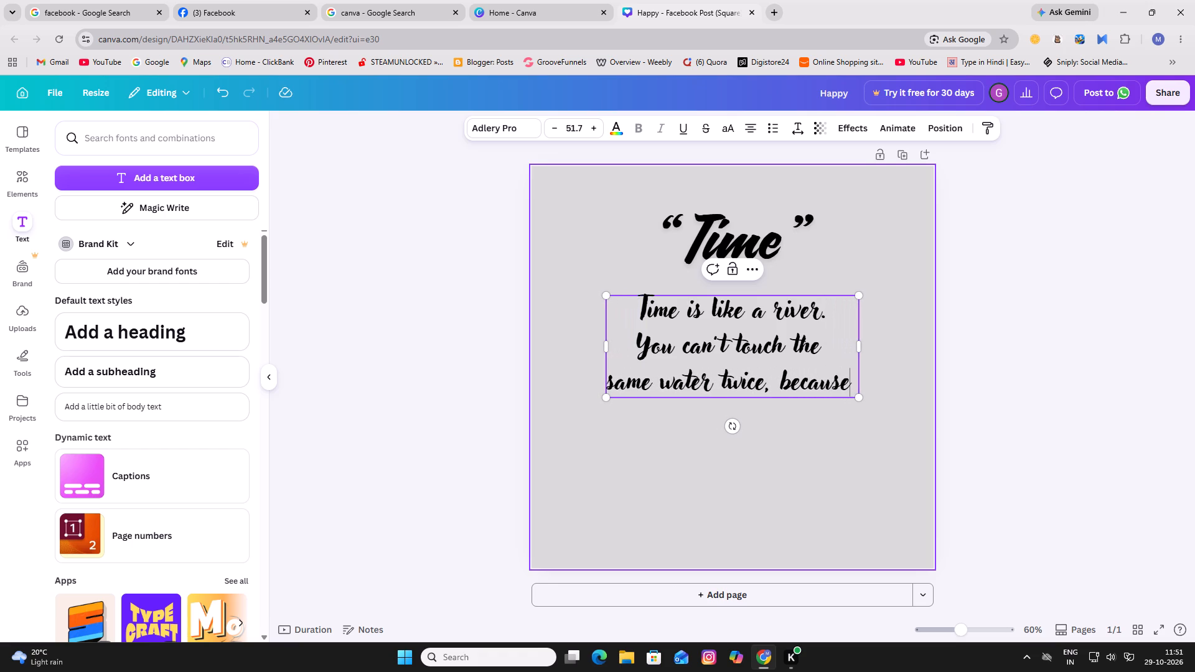
Add a fourth quote line reading "the flow that has passed,will never pass" and a fifth reading "again.".
{"action": "key", "text": "Return"}
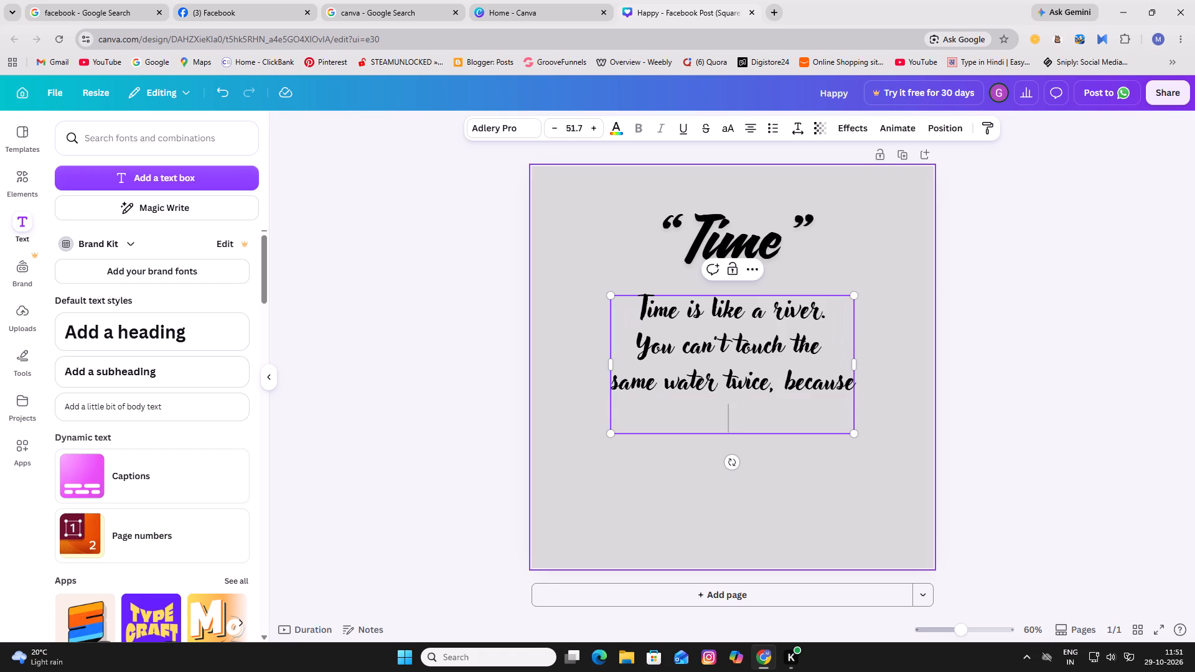
{"action": "type", "text": "the flo"}
{"action": "key", "text": "w"}
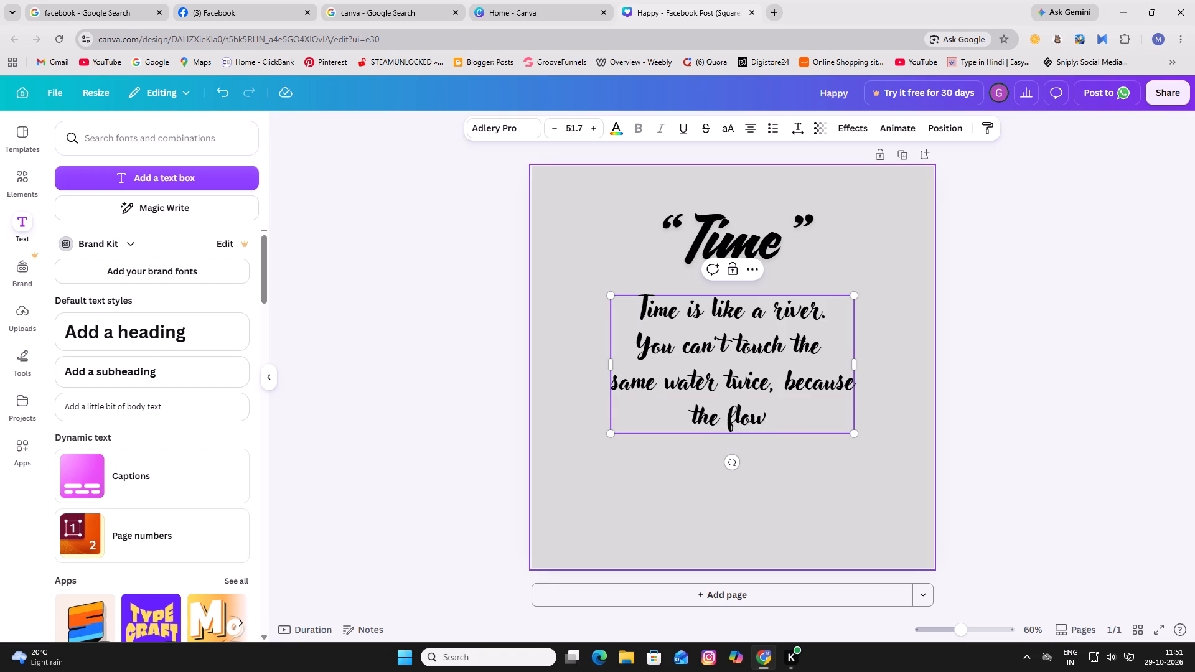
{"action": "key", "text": "space"}
{"action": "type", "text": "that has passed,"}
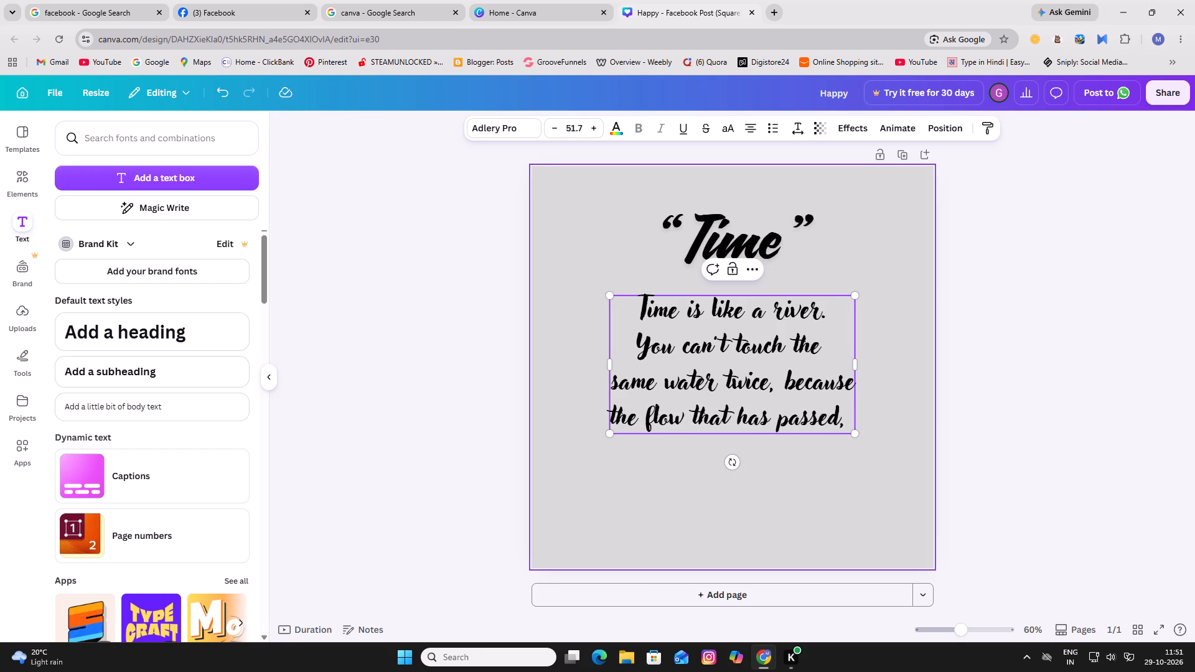
{"action": "type", "text": "will never"}
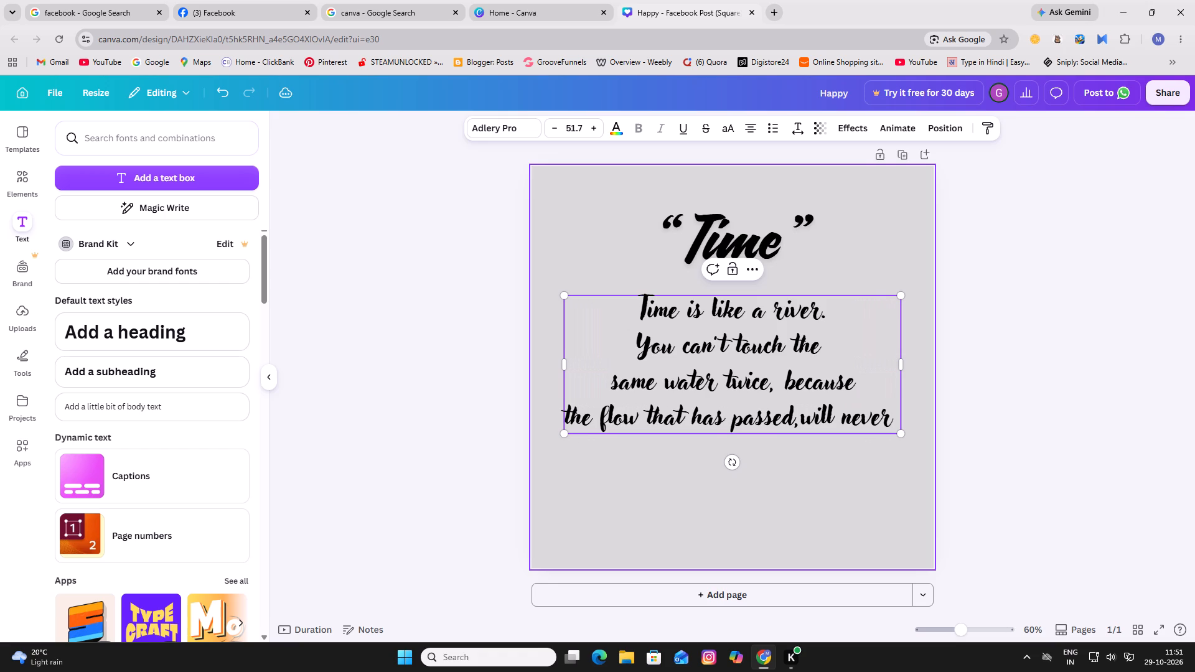
{"action": "key", "text": "space"}
{"action": "type", "text": "pass"}
{"action": "key", "text": "Return"}
{"action": "type", "text": "again."}
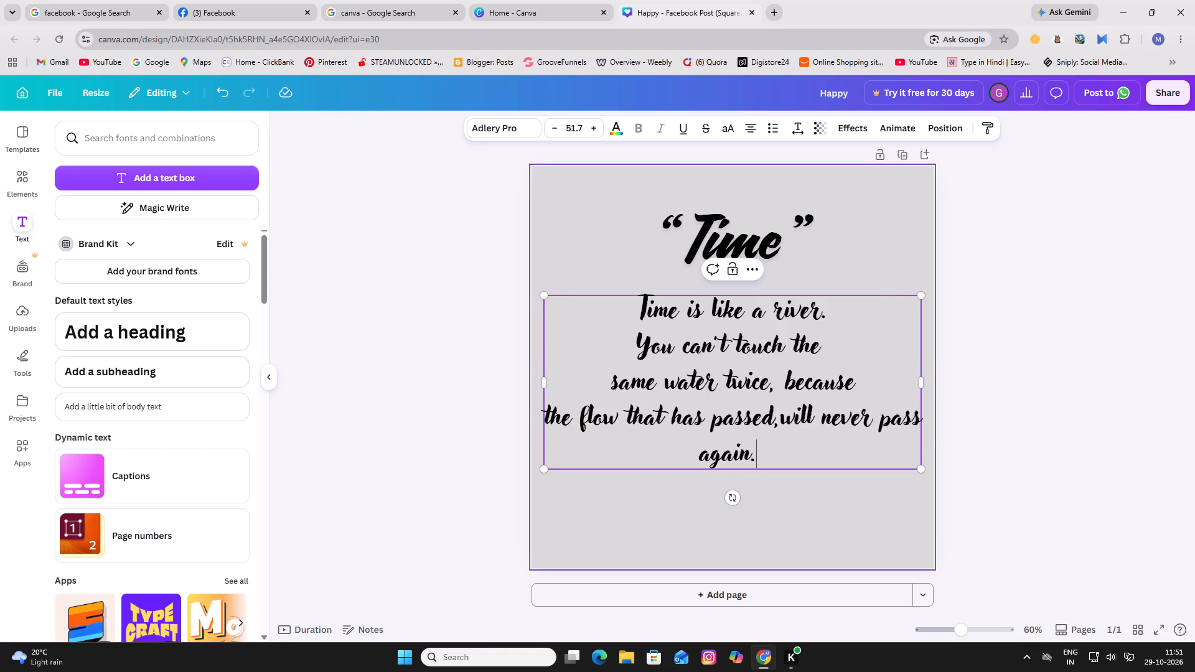
Add two closing lines to the quote reading "Enjoy every moment of your" and "life.!!".
{"action": "key", "text": "Return"}
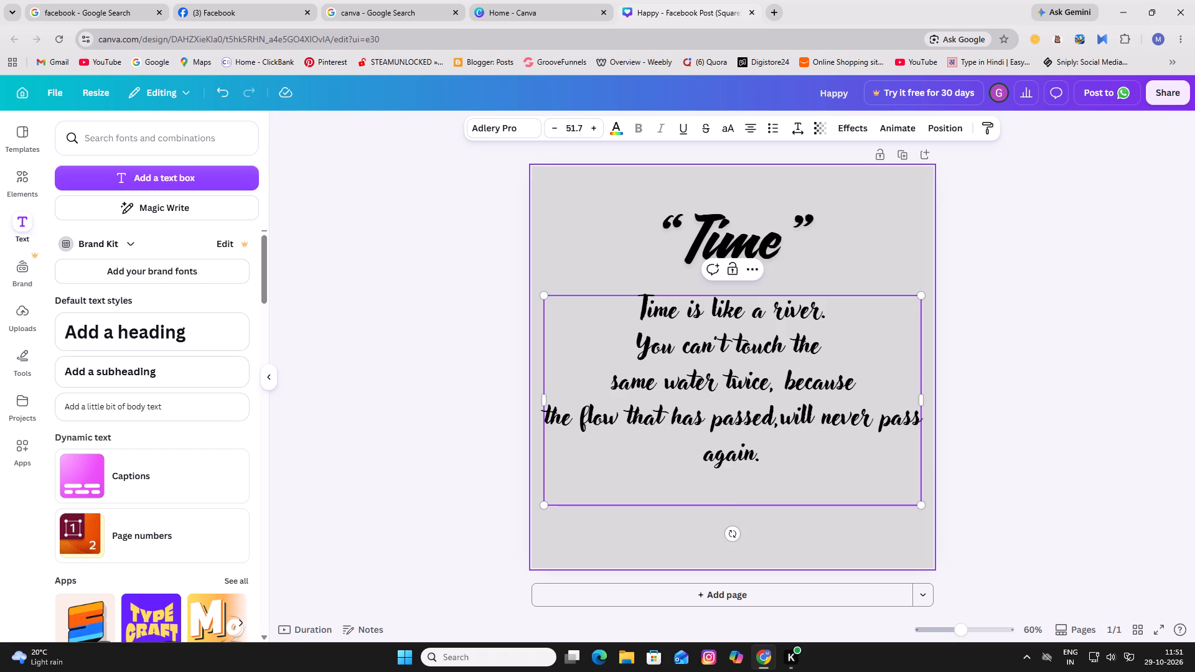
{"action": "type", "text": "En"}
{"action": "type", "text": "joy every moment i"}
{"action": "key", "text": "BackSpace"}
{"action": "type", "text": "o"}
{"action": "key", "text": "space"}
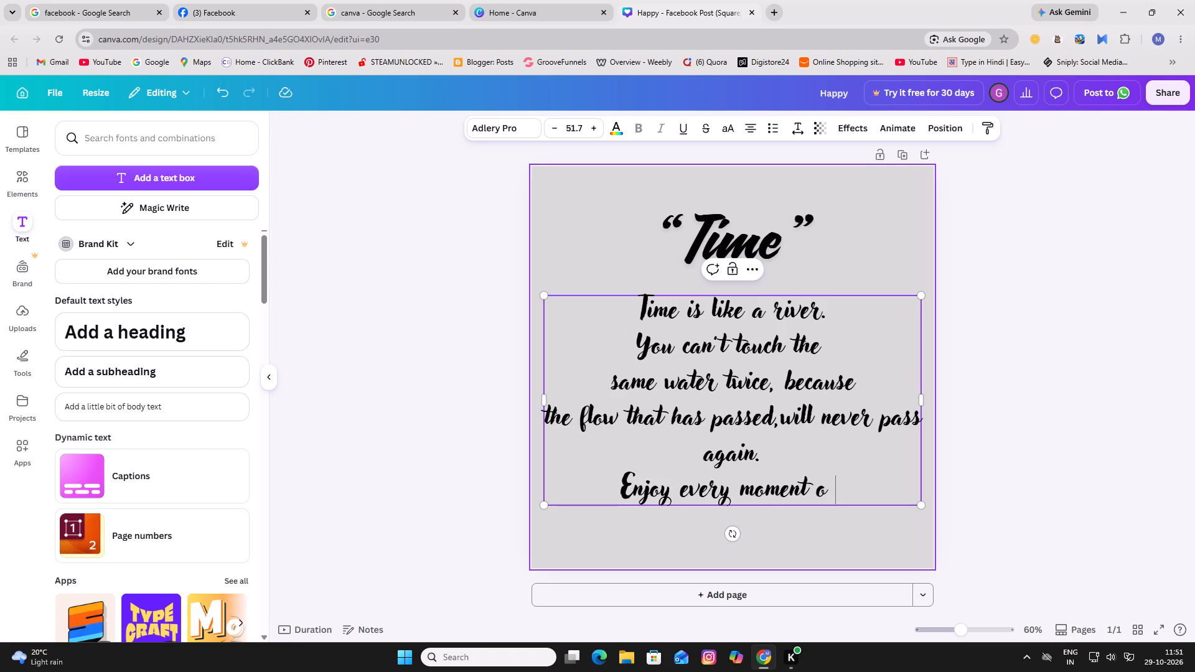
{"action": "key", "text": "BackSpace"}
{"action": "type", "text": "f your"}
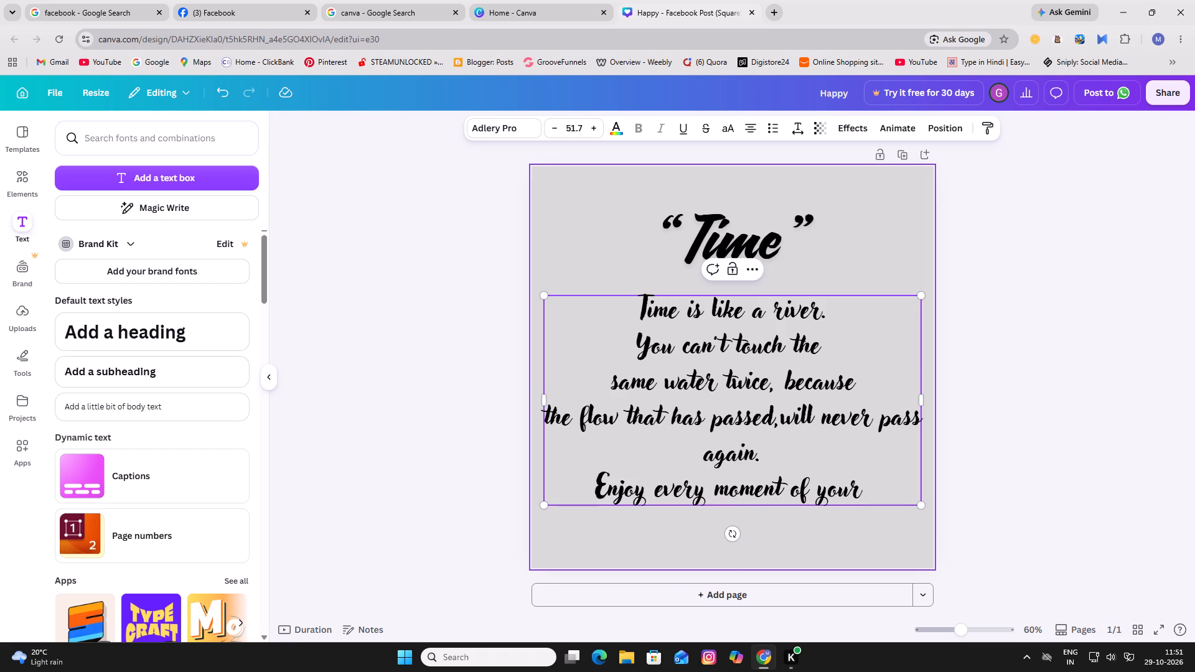
{"action": "key", "text": "Return"}
{"action": "type", "text": "lefe"}
{"action": "key", "text": "BackSpace"}
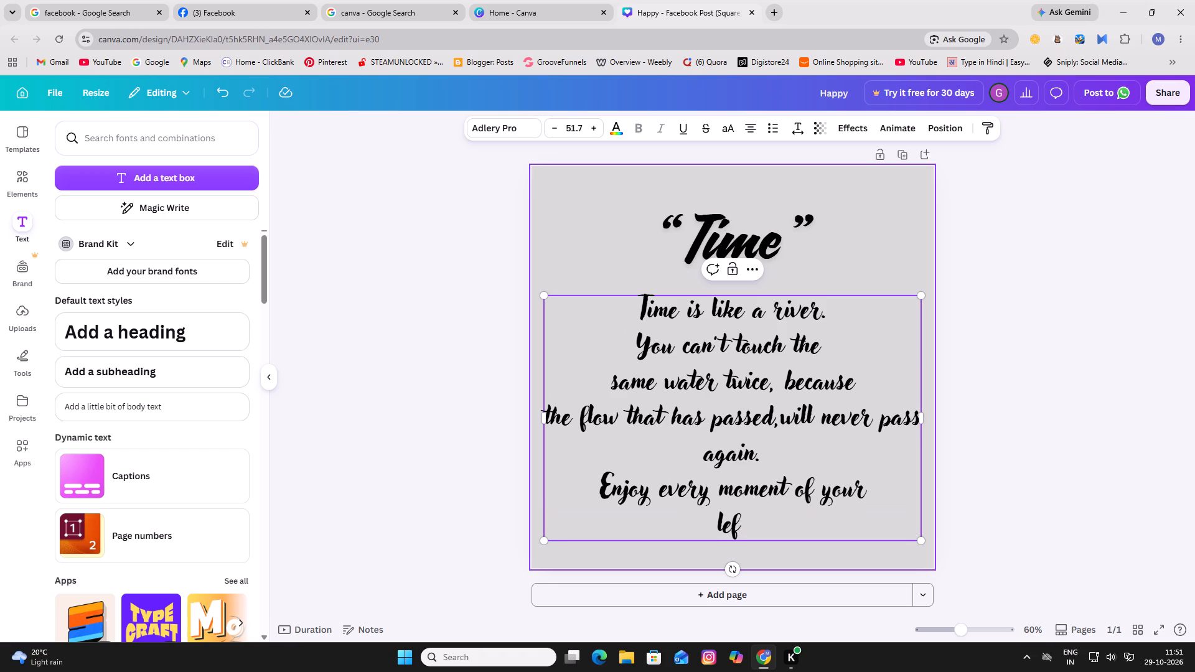
{"action": "key", "text": "BackSpace"}
{"action": "key", "text": "BackSpace"}
{"action": "type", "text": "ife"}
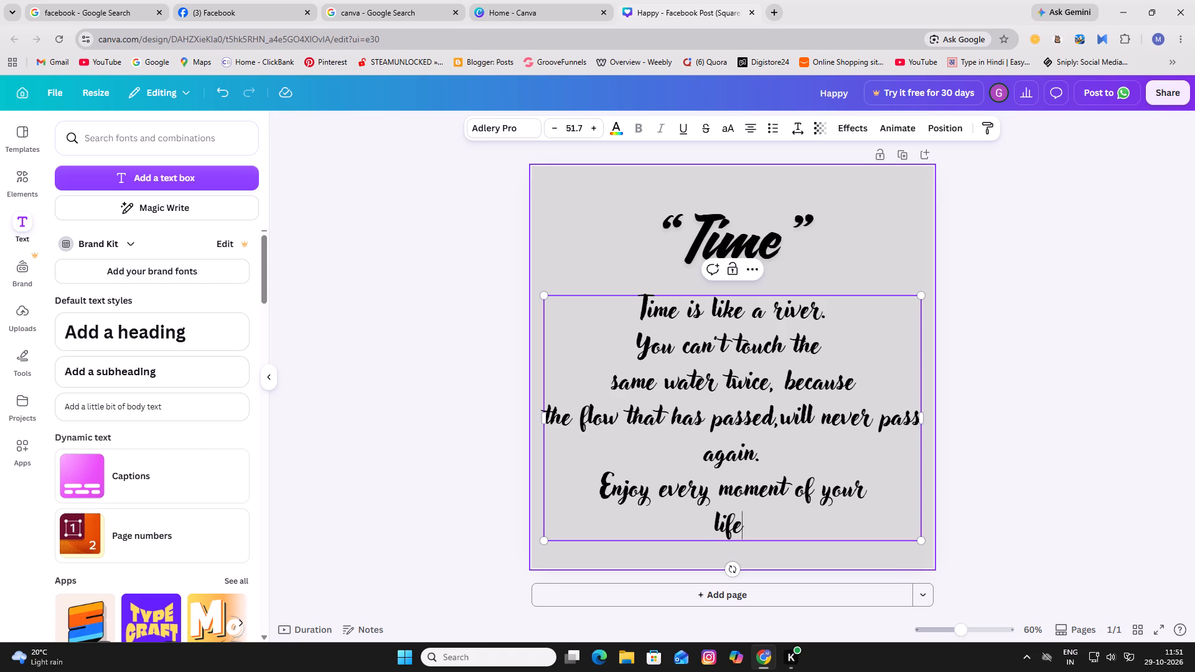
{"action": "key", "text": "period"}
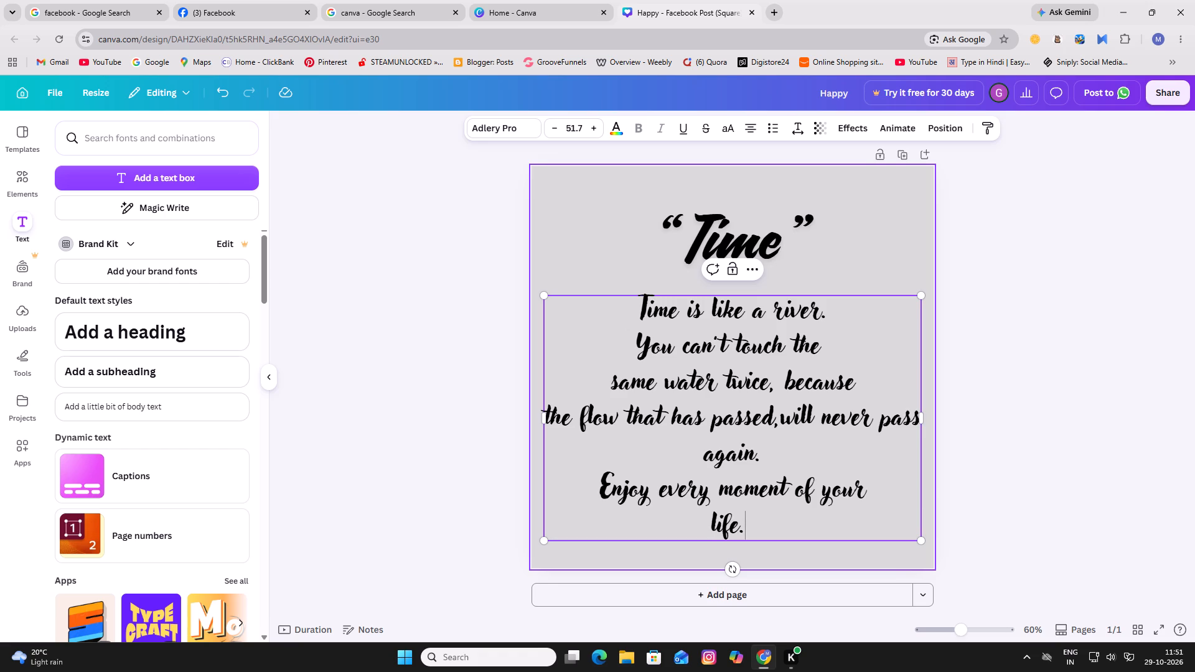
{"action": "type", "text": "!!"}
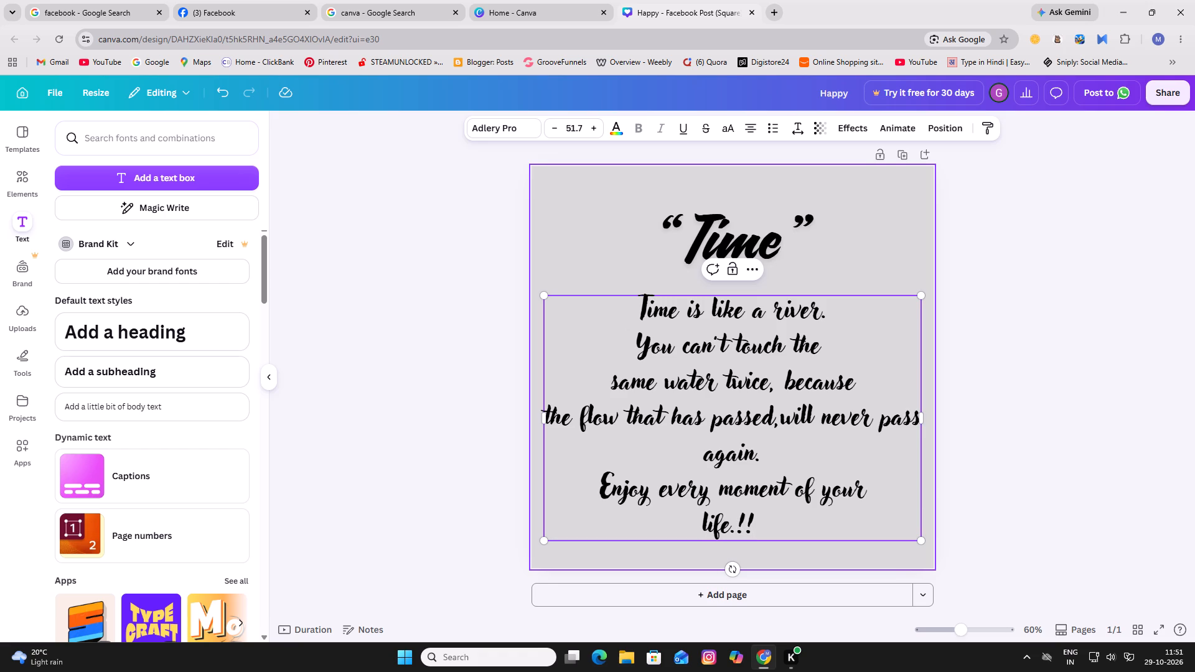
{"action": "left_click", "coordinate": [1120, 351]}
Scale the whole quote text box down to a font size of about 40.9.
{"action": "left_click", "coordinate": [779, 489]}
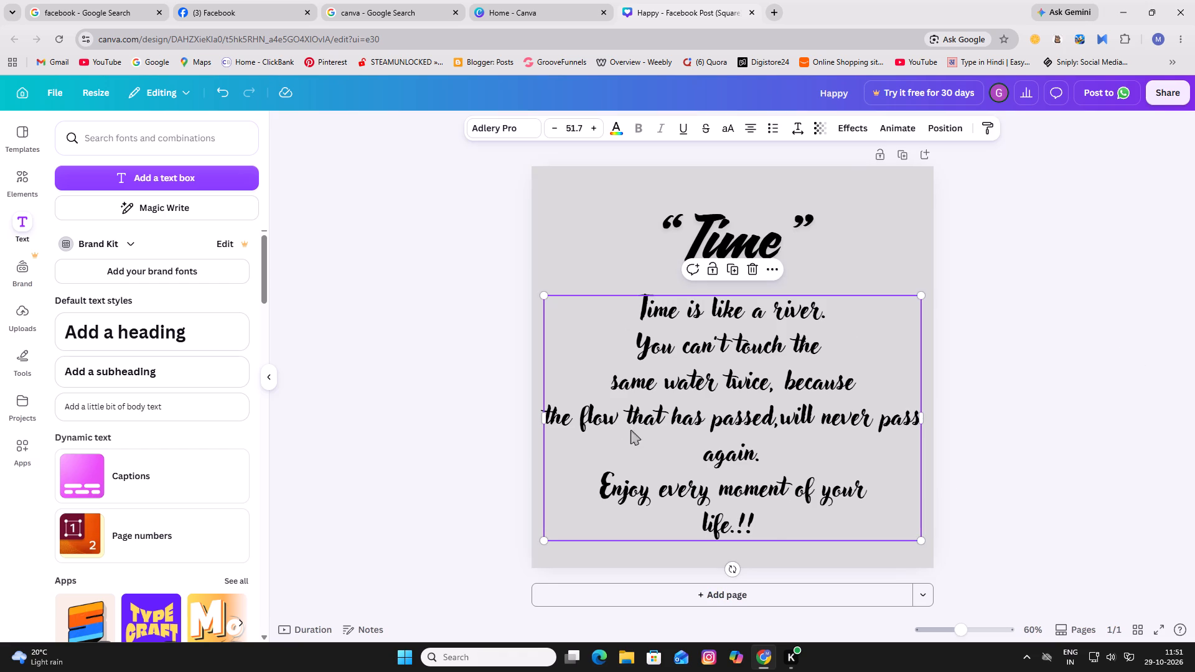
{"action": "left_click_drag", "start_coordinate": [545, 297], "coordinate": [614, 363]}
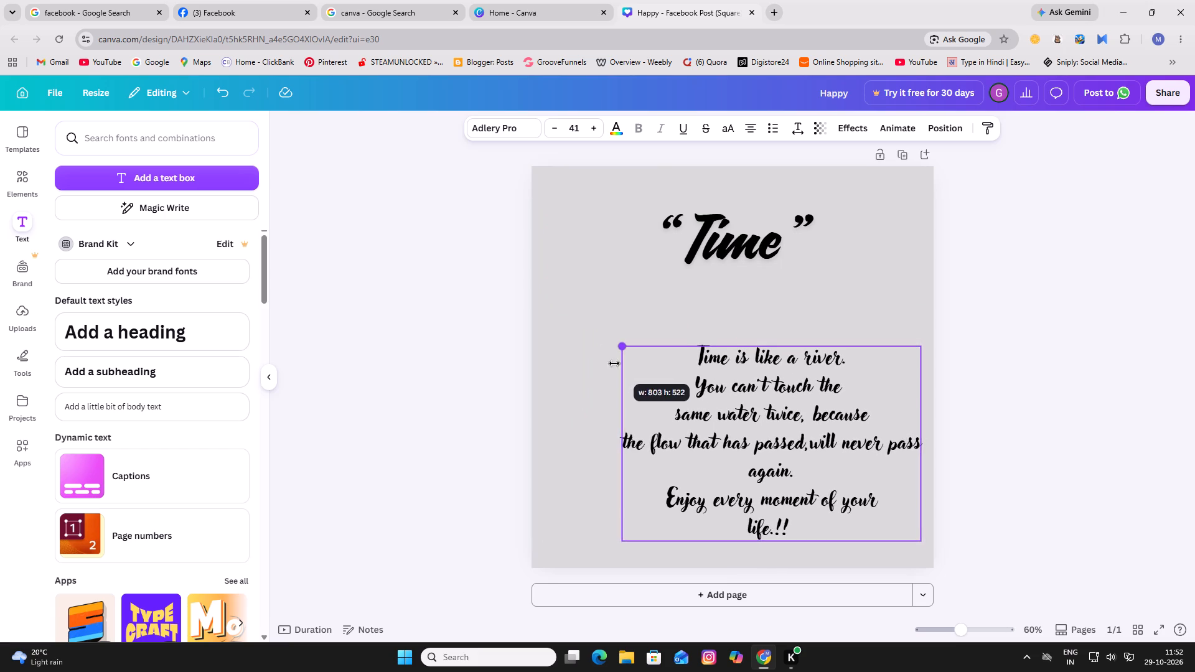
{"action": "left_click_drag", "start_coordinate": [614, 363], "coordinate": [614, 363]}
Move the quote text up beneath the "Time" heading and centre it horizontally on the page.
{"action": "left_click_drag", "start_coordinate": [888, 502], "coordinate": [864, 446]}
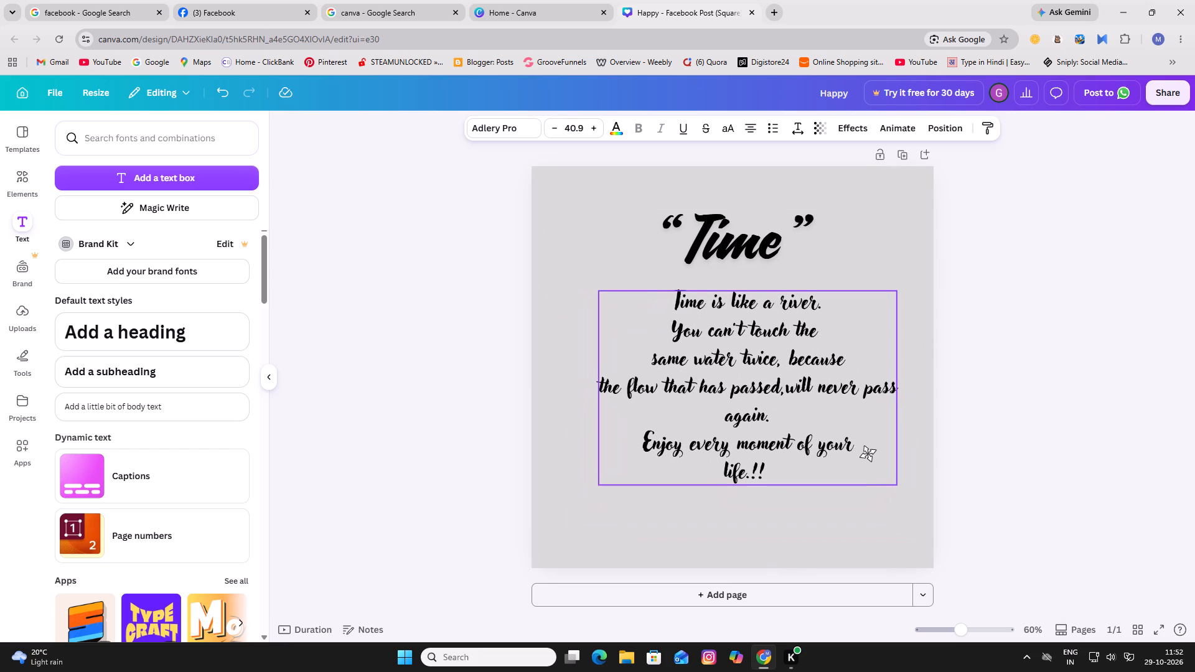
{"action": "left_click_drag", "start_coordinate": [864, 446], "coordinate": [864, 439]}
{"action": "left_click", "coordinate": [1104, 465]}
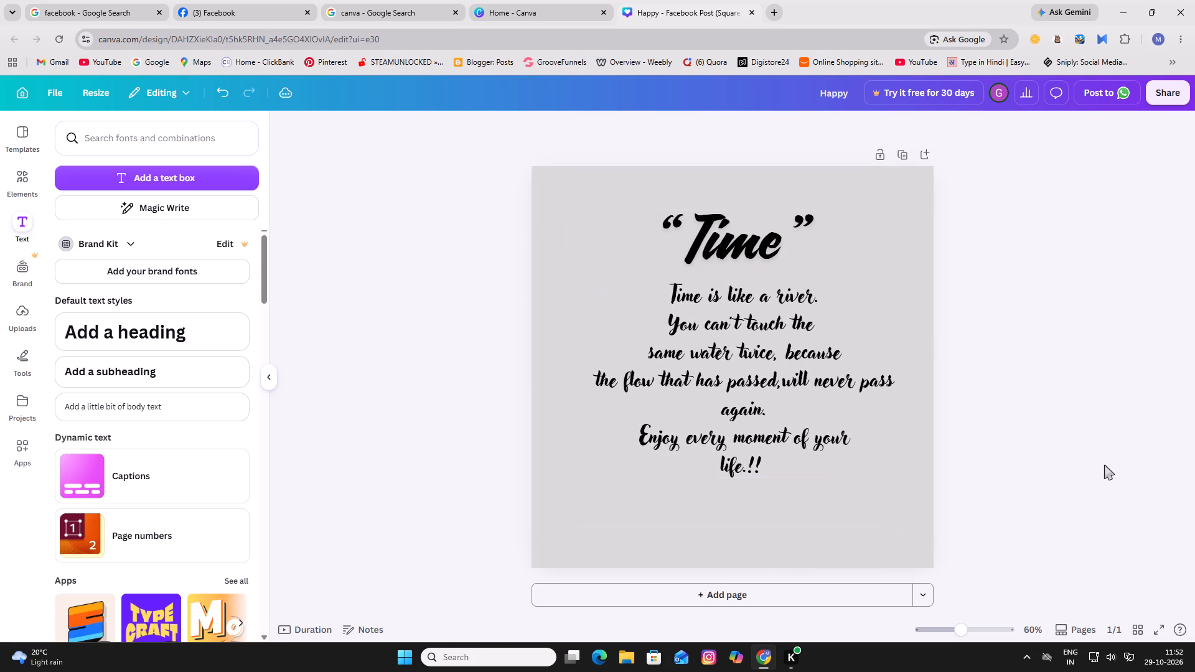
{"action": "left_click_drag", "start_coordinate": [805, 422], "coordinate": [805, 431]}
{"action": "left_click_drag", "start_coordinate": [805, 431], "coordinate": [805, 429]}
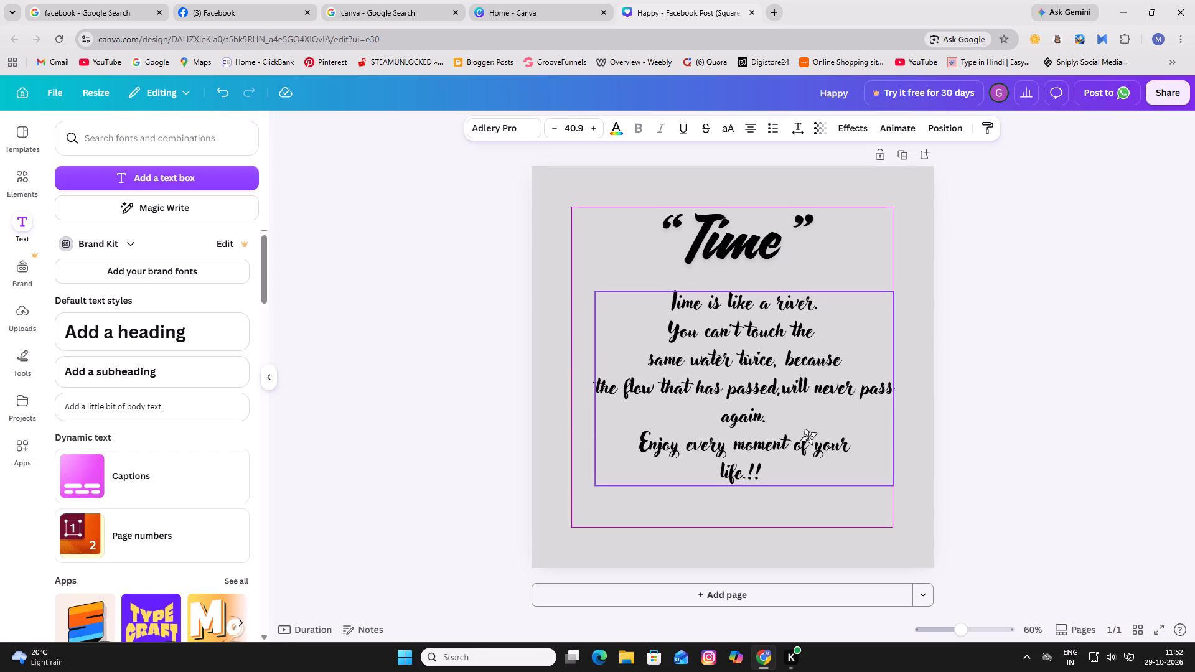
{"action": "left_click_drag", "start_coordinate": [805, 429], "coordinate": [795, 421]}
{"action": "left_click", "coordinate": [1145, 462]}
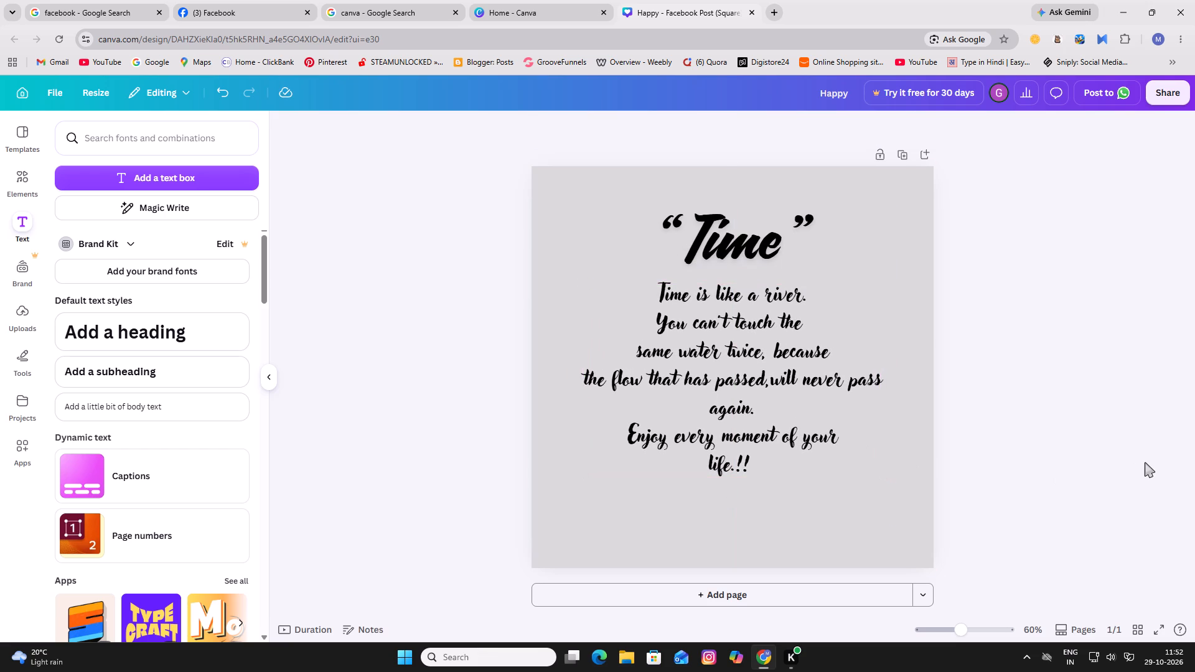
Nudge the quote text down by nine small increments to widen the gap below the "Time" heading.
{"action": "left_click", "coordinate": [789, 447]}
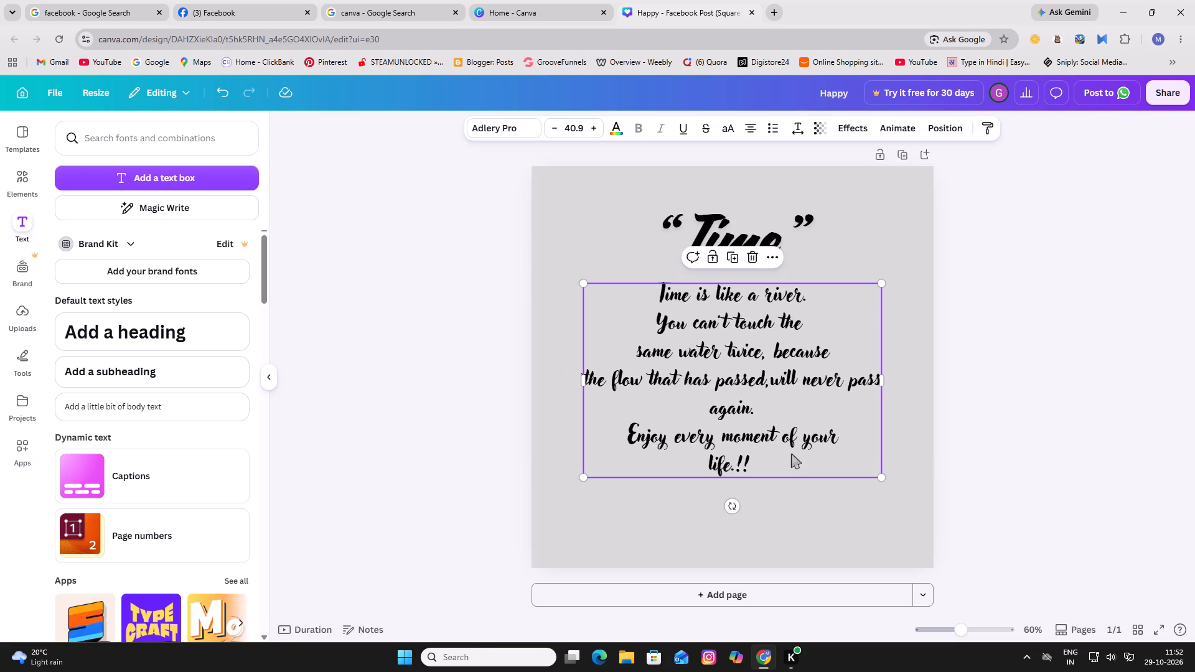
{"action": "key", "text": "Down"}
{"action": "key", "text": "Down"}
{"action": "key", "text": "Down"}
{"action": "key", "text": "Down"}
{"action": "key", "text": "Down"}
{"action": "key", "text": "Down"}
{"action": "key", "text": "Down"}
{"action": "key", "text": "Down"}
{"action": "key", "text": "Down"}
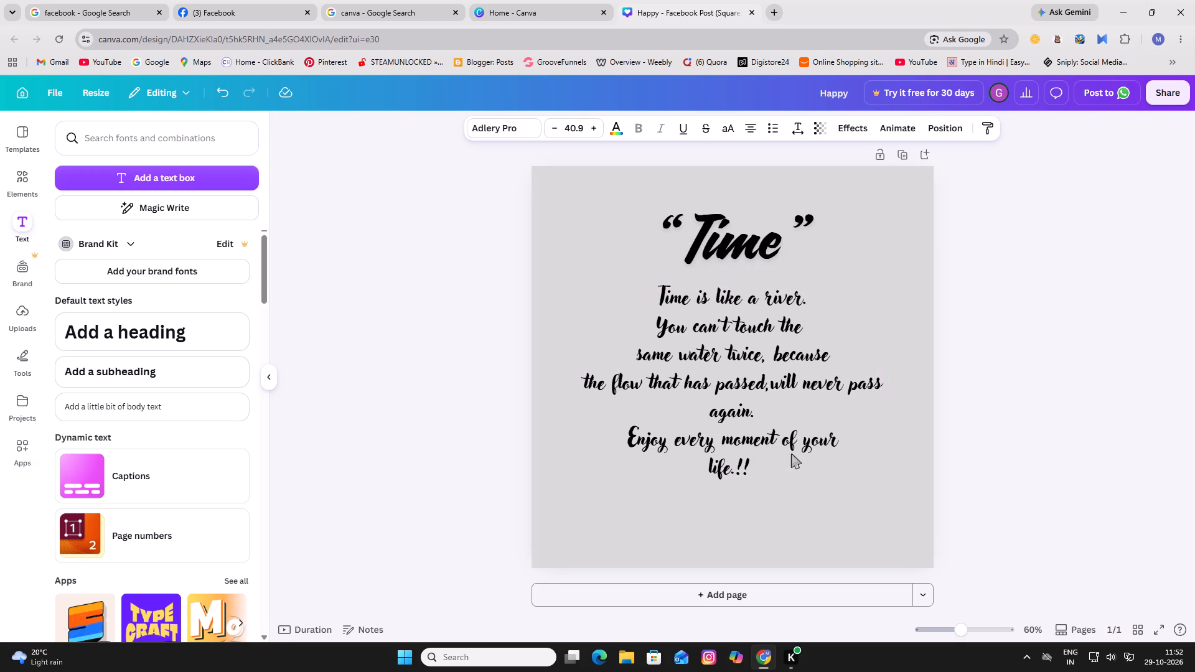
{"action": "left_click", "coordinate": [1044, 360]}
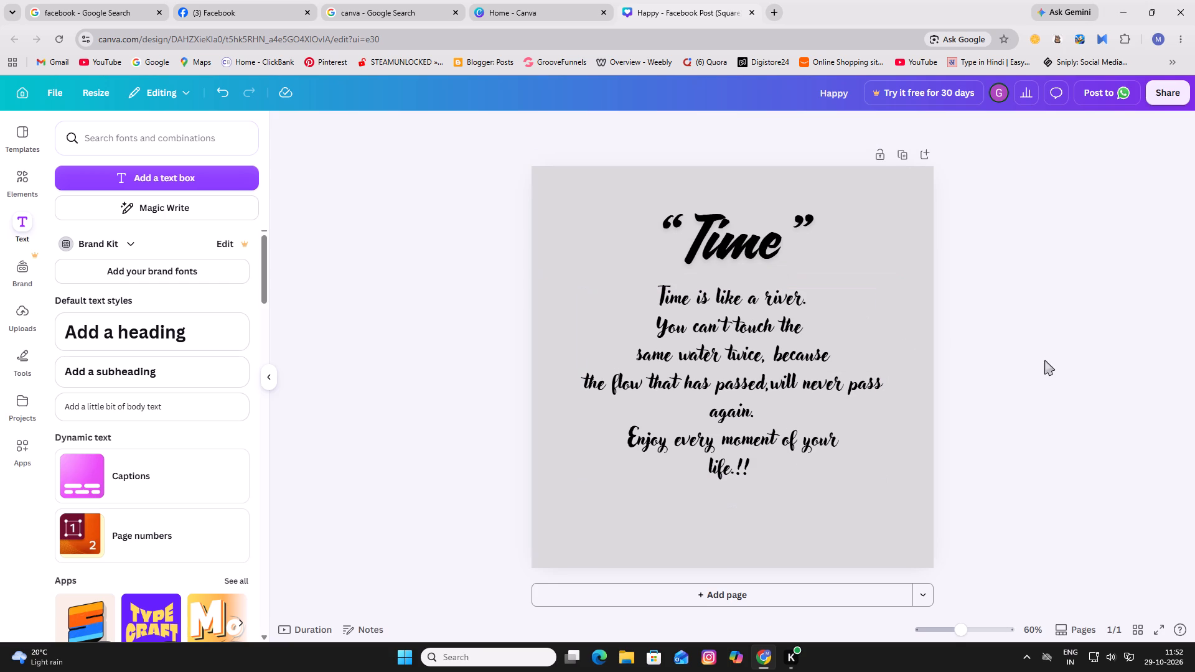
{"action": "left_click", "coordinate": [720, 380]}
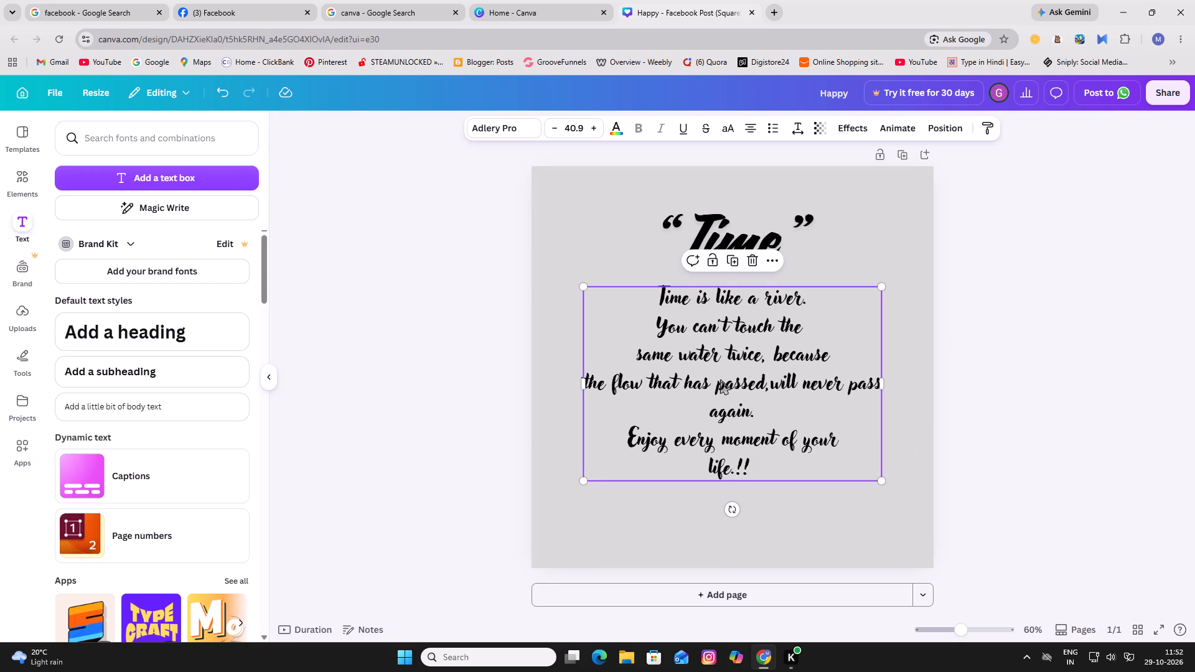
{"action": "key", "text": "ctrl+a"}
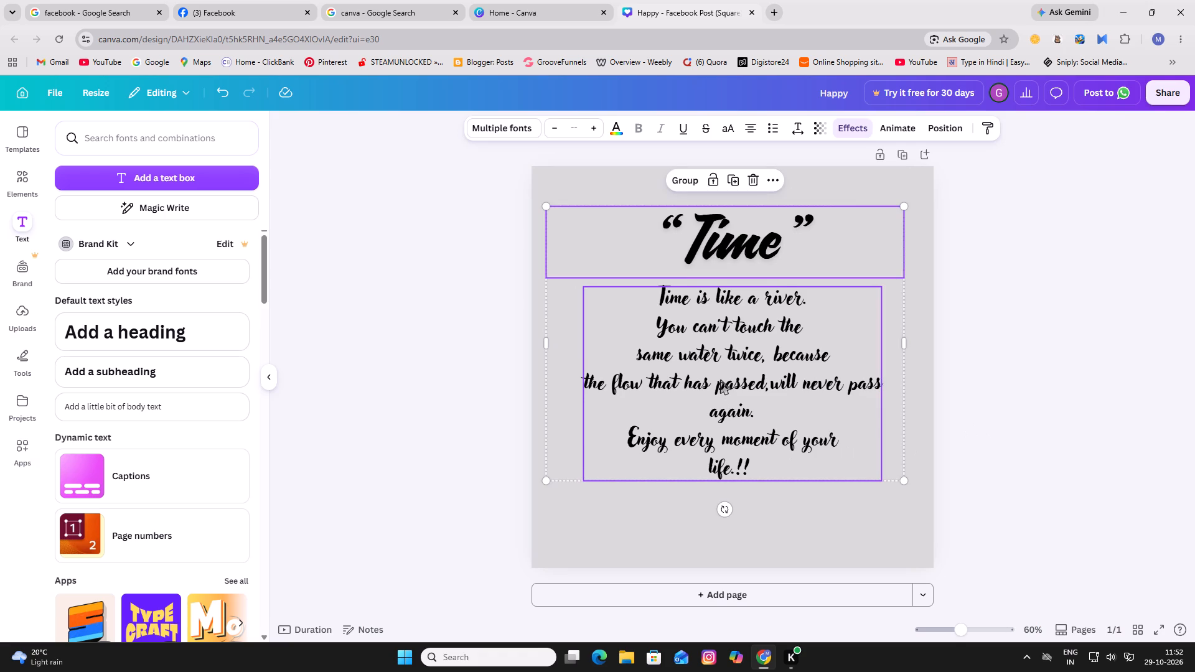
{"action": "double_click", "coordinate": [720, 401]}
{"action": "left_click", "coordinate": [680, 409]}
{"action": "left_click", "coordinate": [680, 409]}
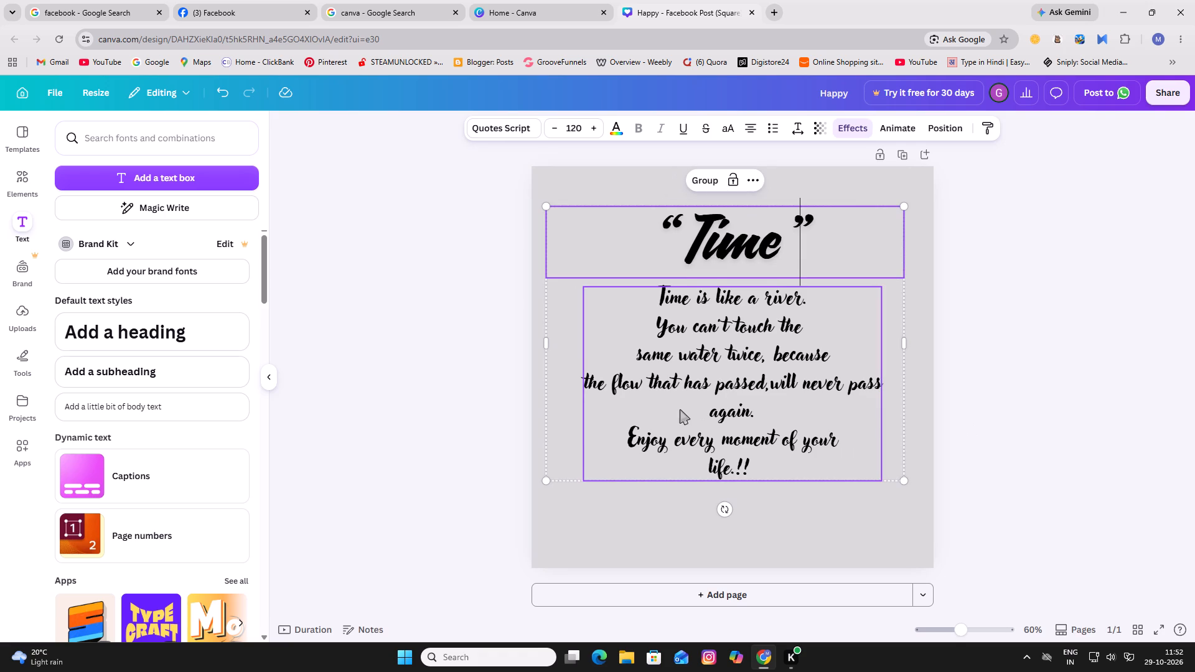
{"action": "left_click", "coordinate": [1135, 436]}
Recolour all of the quote text below the heading to the default dark grey, leaving the heading out.
{"action": "left_click", "coordinate": [869, 428]}
{"action": "double_click", "coordinate": [768, 427]}
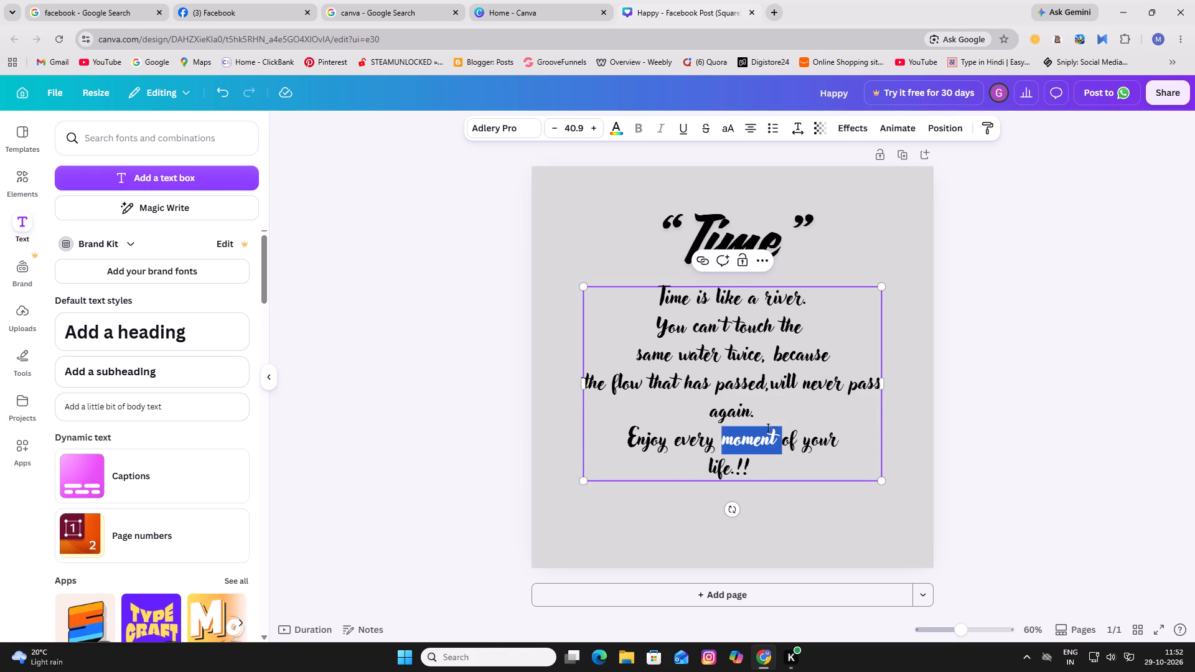
{"action": "key", "text": "ctrl+a"}
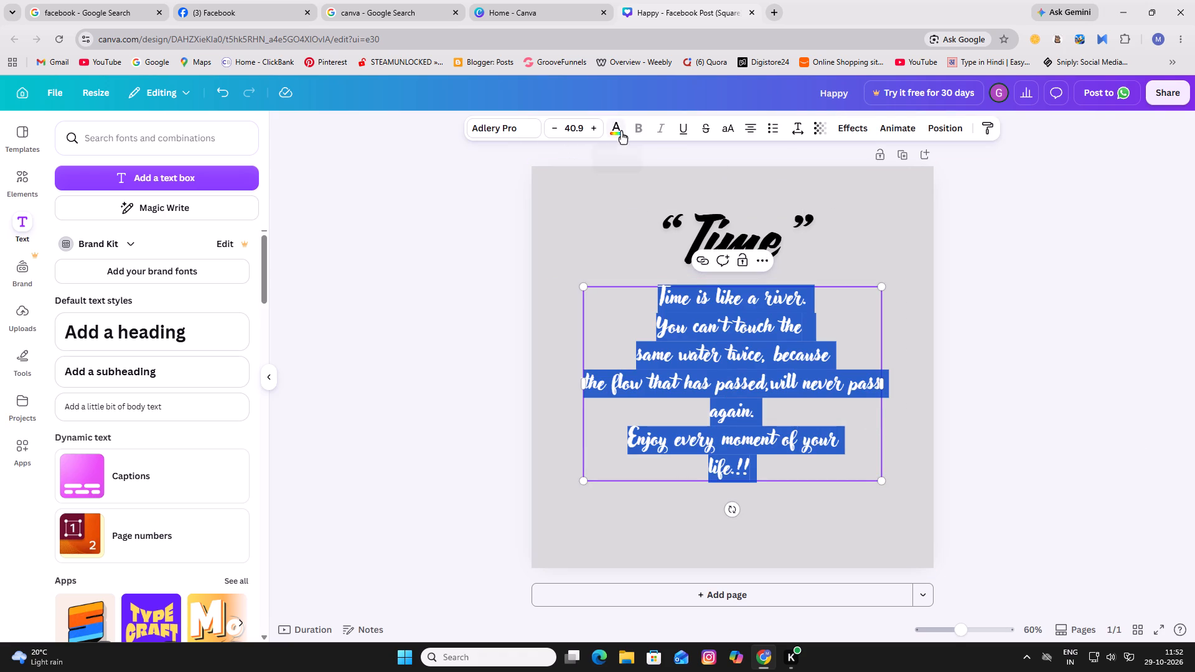
{"action": "left_click", "coordinate": [621, 132]}
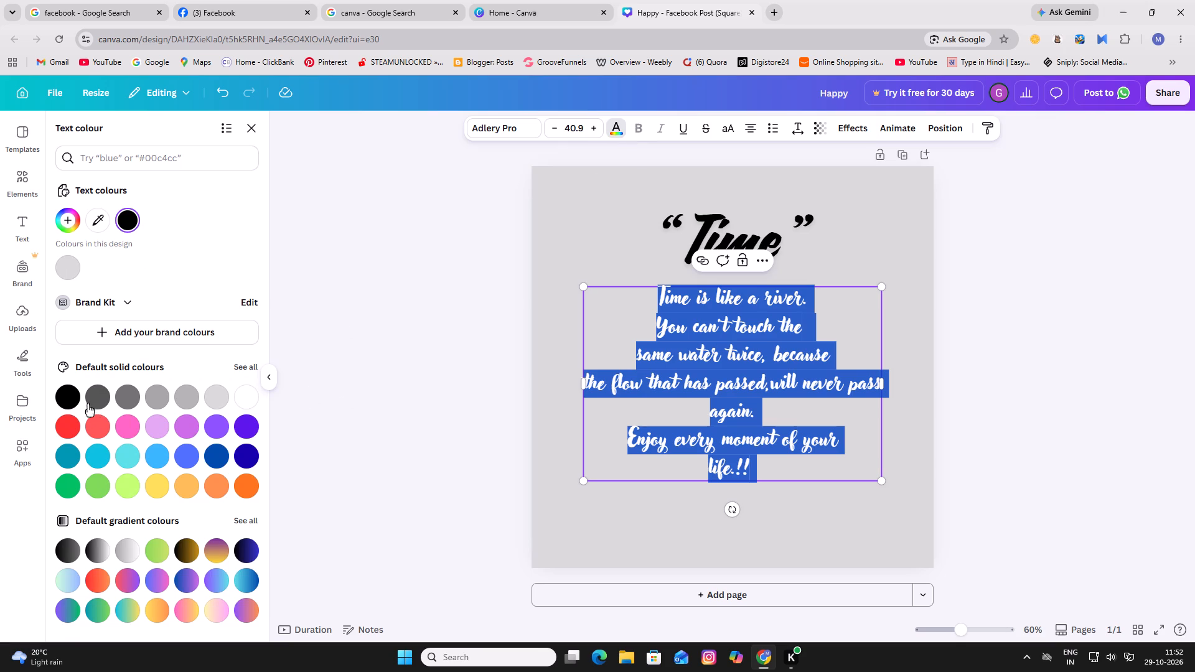
{"action": "left_click", "coordinate": [88, 398]}
{"action": "double_click", "coordinate": [977, 319]}
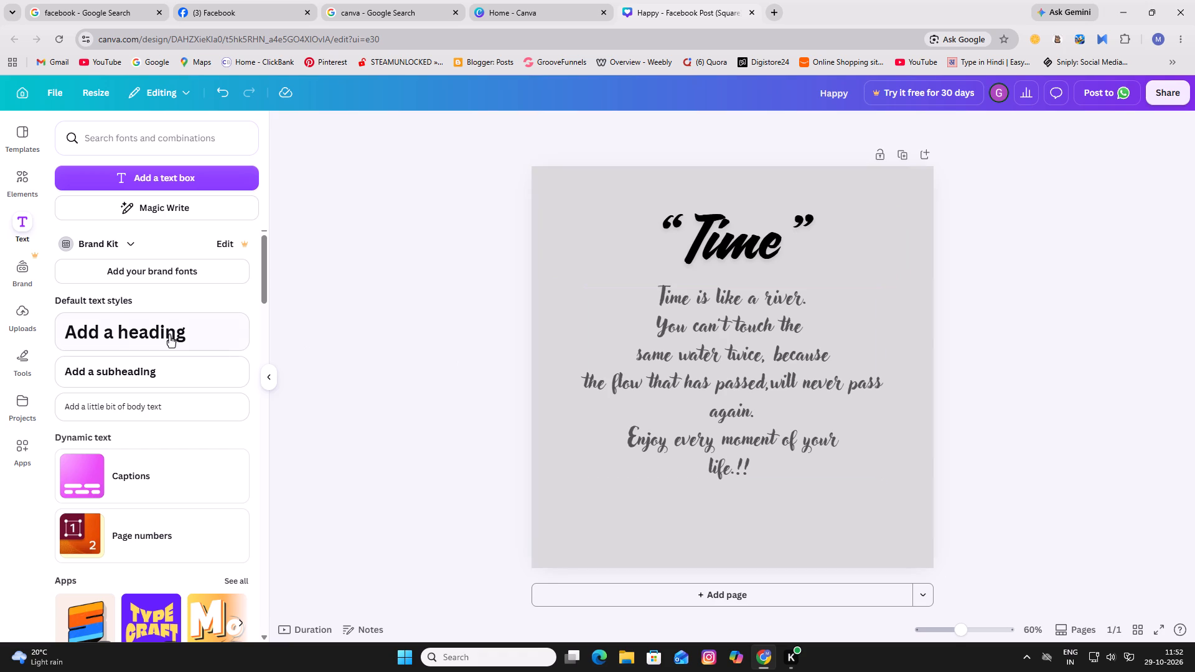
Search the elements for "river", narrow to graphics, and add the blue winding river with white rocks to the page.
{"action": "left_click", "coordinate": [20, 174]}
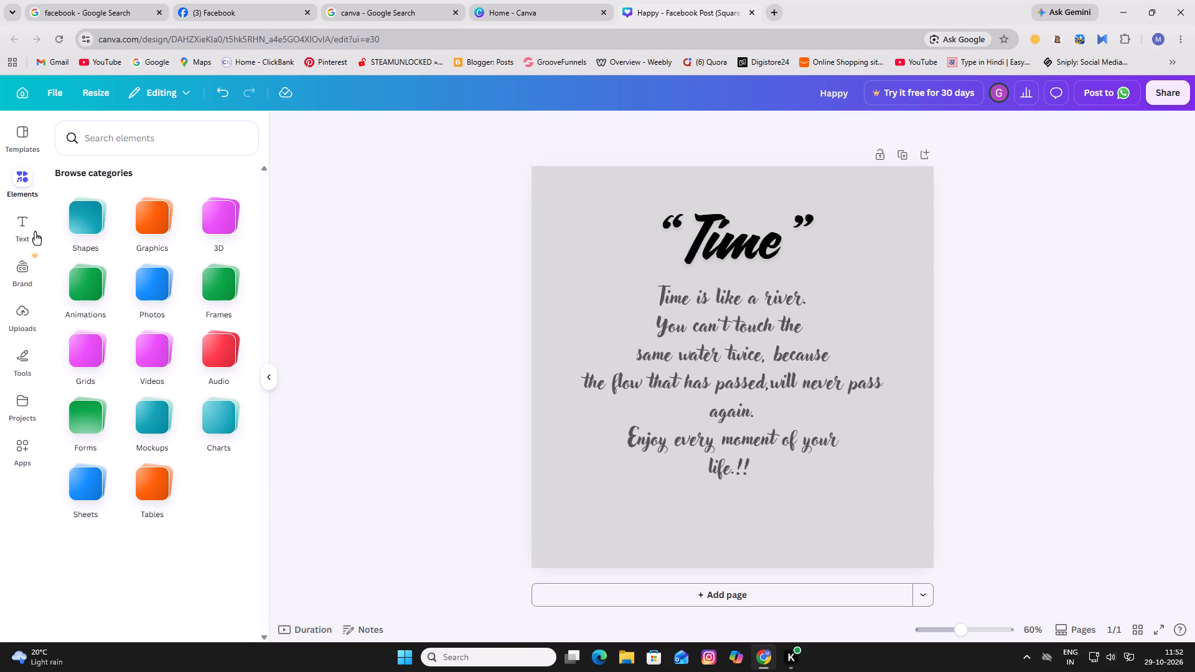
{"action": "scroll", "coordinate": [68, 231], "scroll_direction": "up", "scroll_amount": 4}
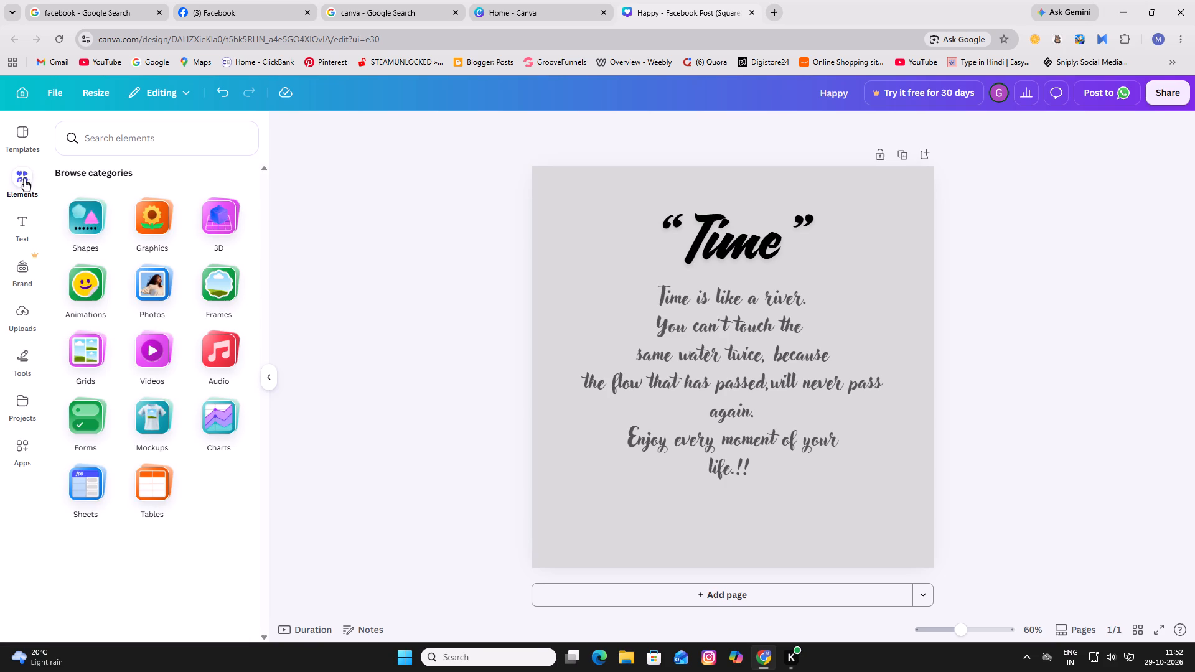
{"action": "left_click", "coordinate": [24, 135]}
{"action": "left_click", "coordinate": [20, 181]}
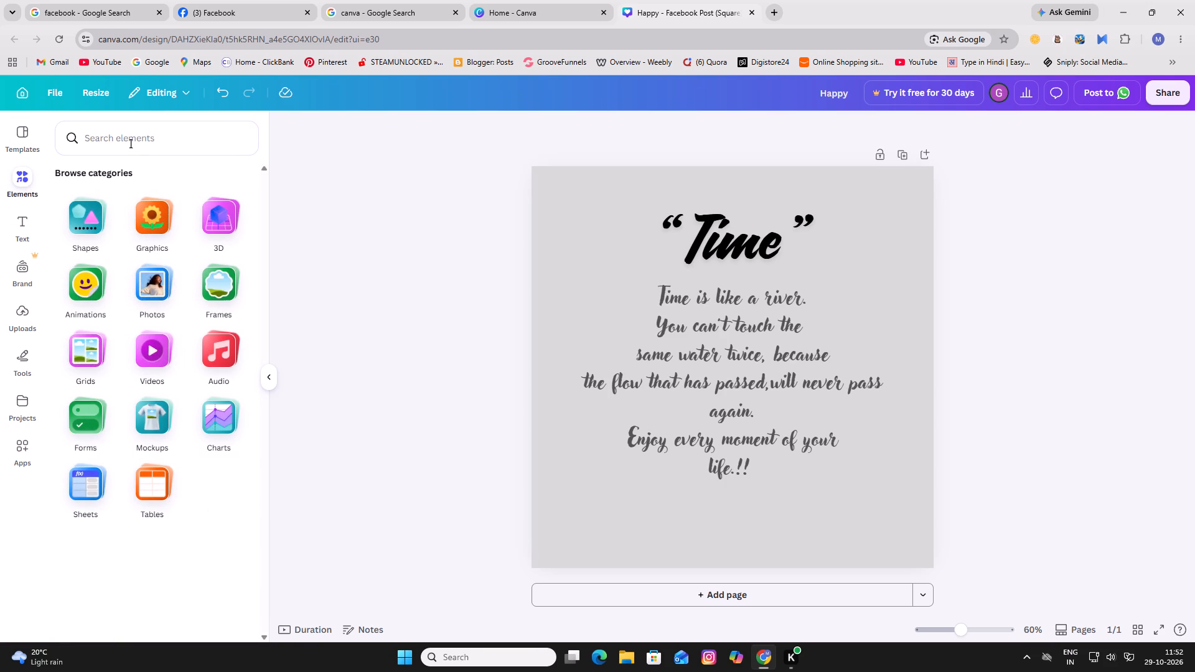
{"action": "left_click", "coordinate": [131, 143]}
{"action": "type", "text": "river"}
{"action": "key", "text": "Return"}
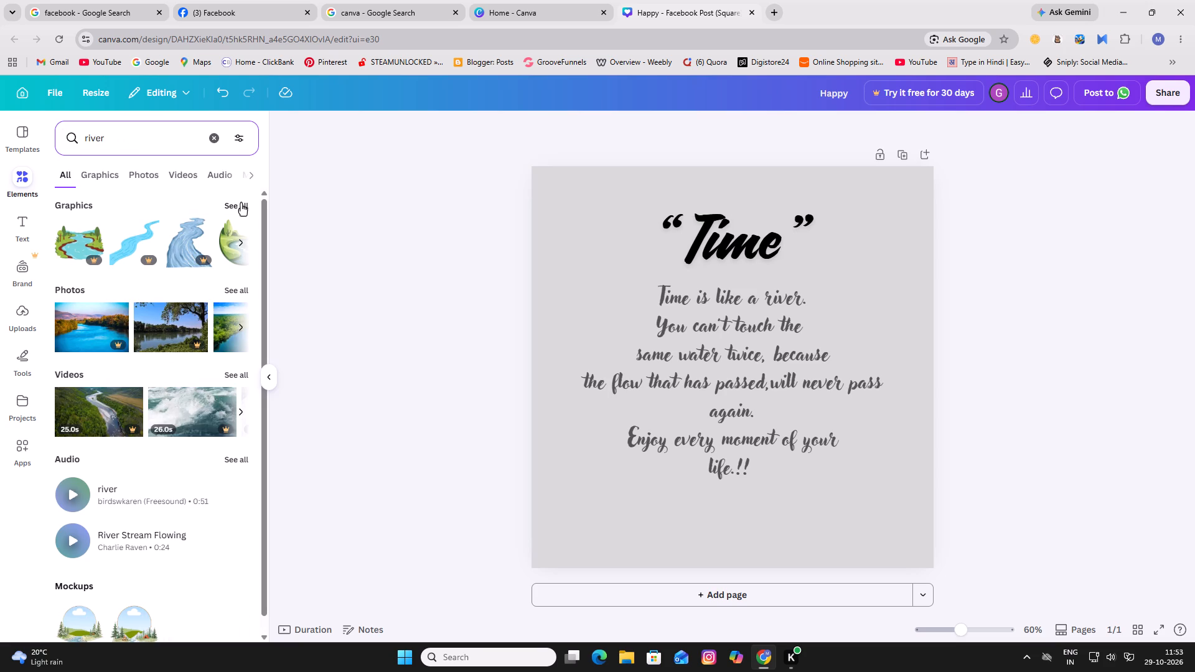
{"action": "scroll", "coordinate": [198, 408], "scroll_direction": "down", "scroll_amount": 4}
{"action": "scroll", "coordinate": [124, 416], "scroll_direction": "down", "scroll_amount": 4}
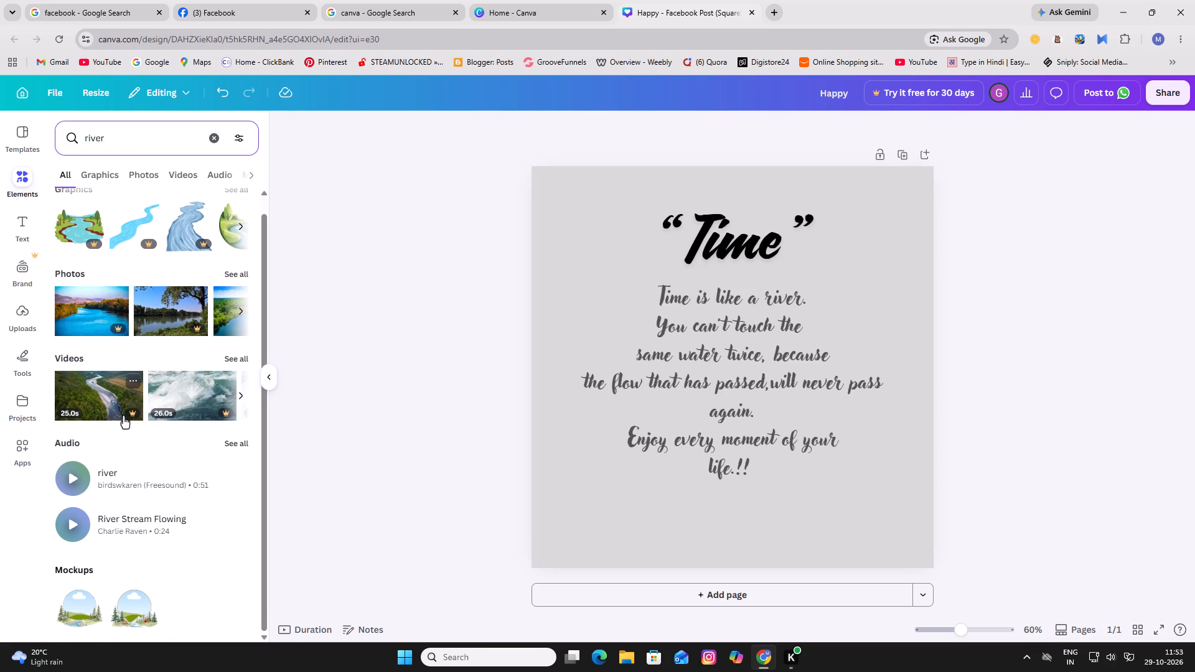
{"action": "left_click", "coordinate": [110, 178]}
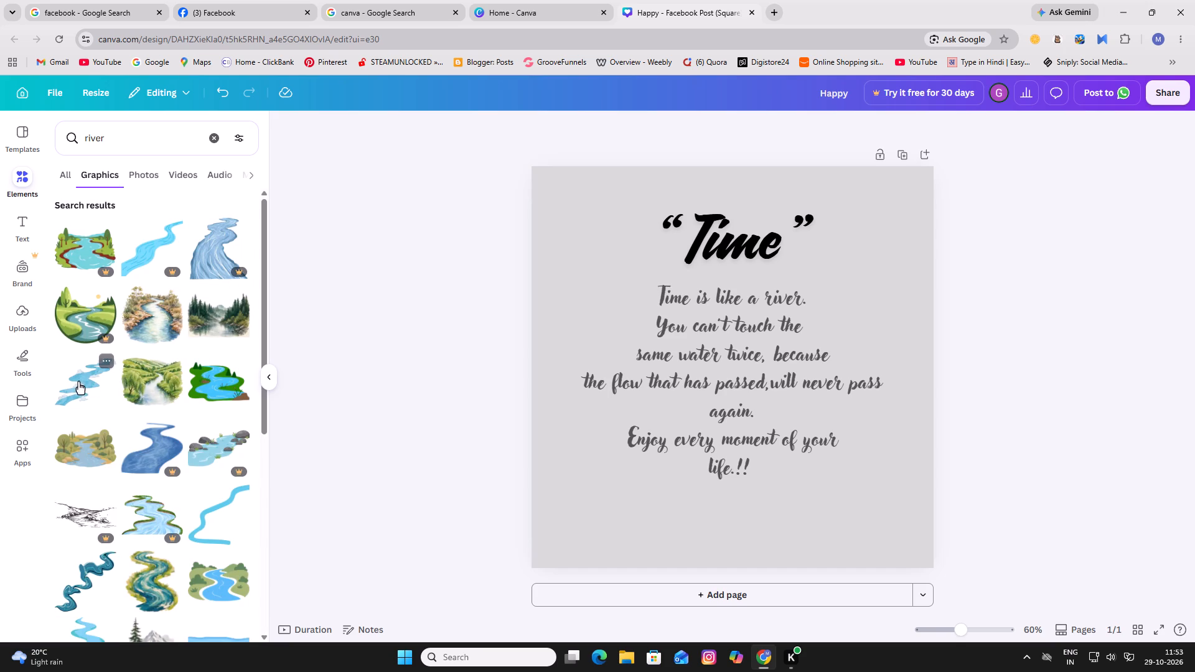
{"action": "scroll", "coordinate": [78, 382], "scroll_direction": "down", "scroll_amount": 2}
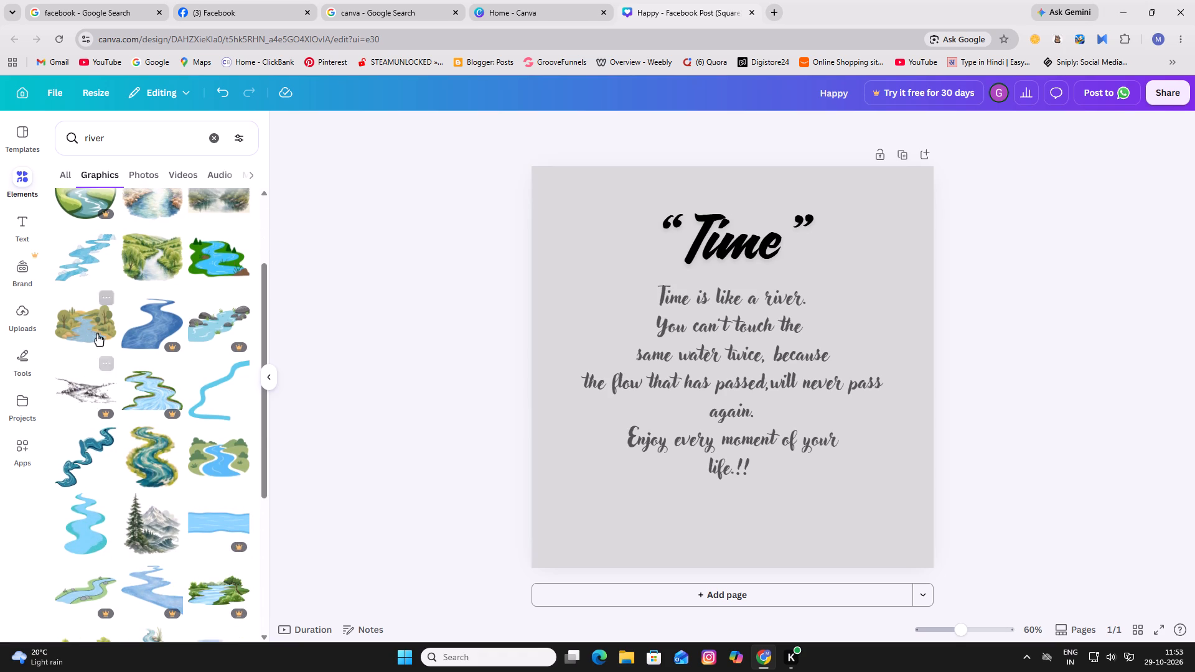
{"action": "left_click", "coordinate": [87, 266]}
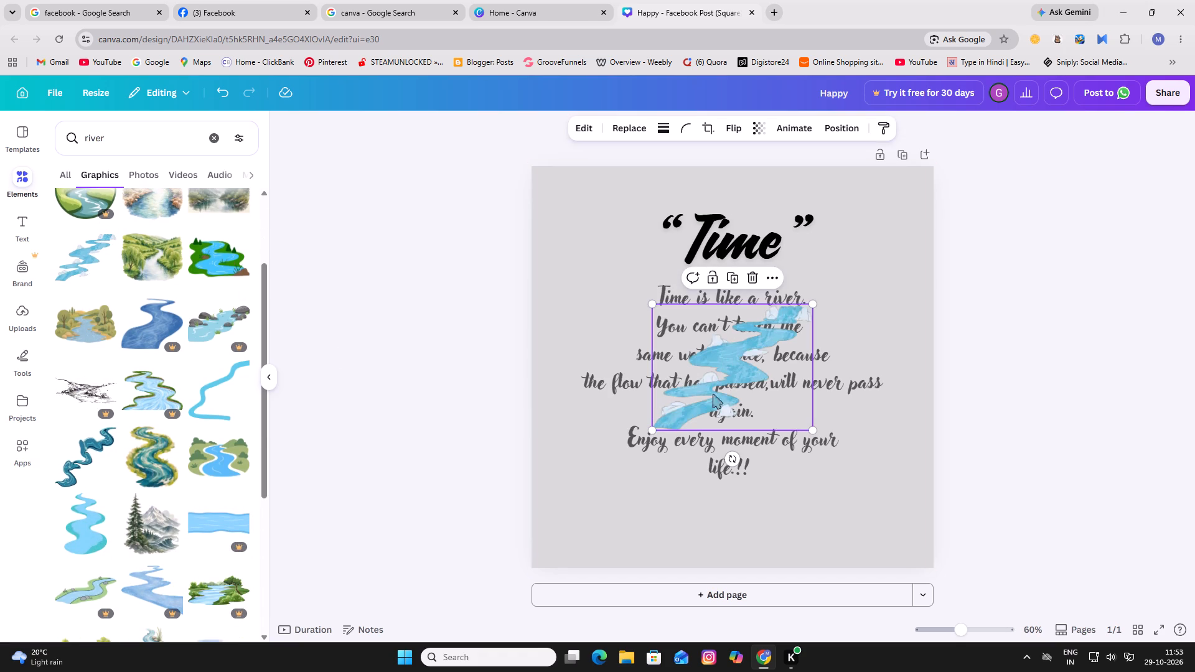
Enlarge the river graphic to span the full page width and position it across the heading and quote.
{"action": "left_click_drag", "start_coordinate": [649, 431], "coordinate": [650, 431]}
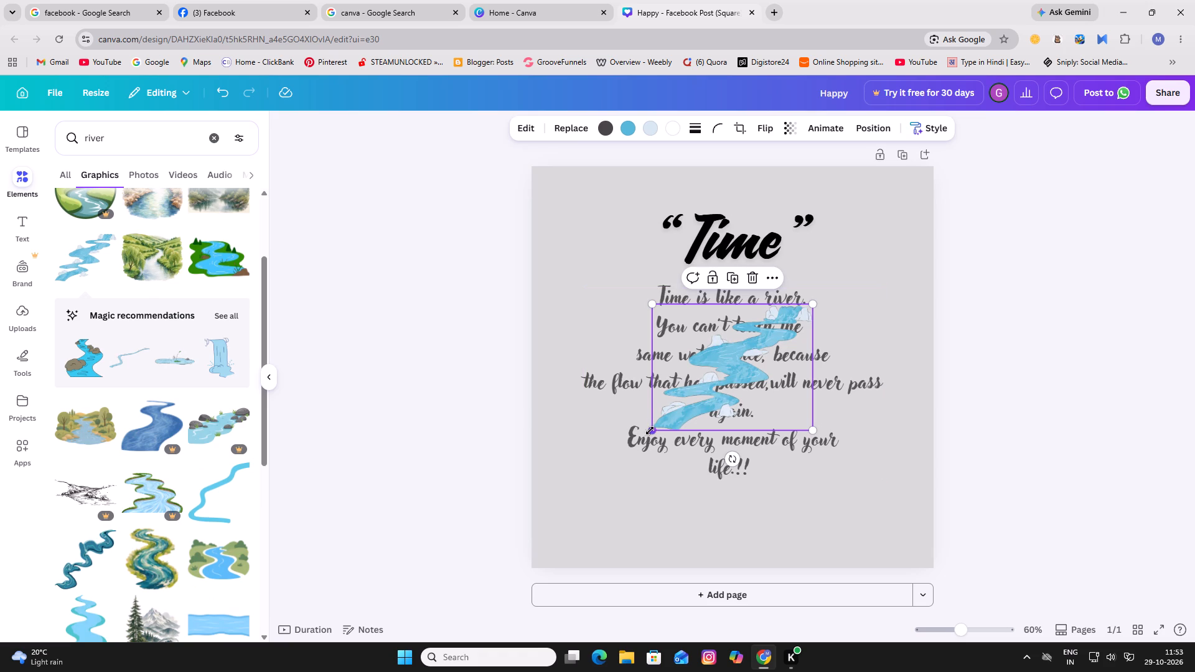
{"action": "left_click_drag", "start_coordinate": [650, 431], "coordinate": [574, 545]}
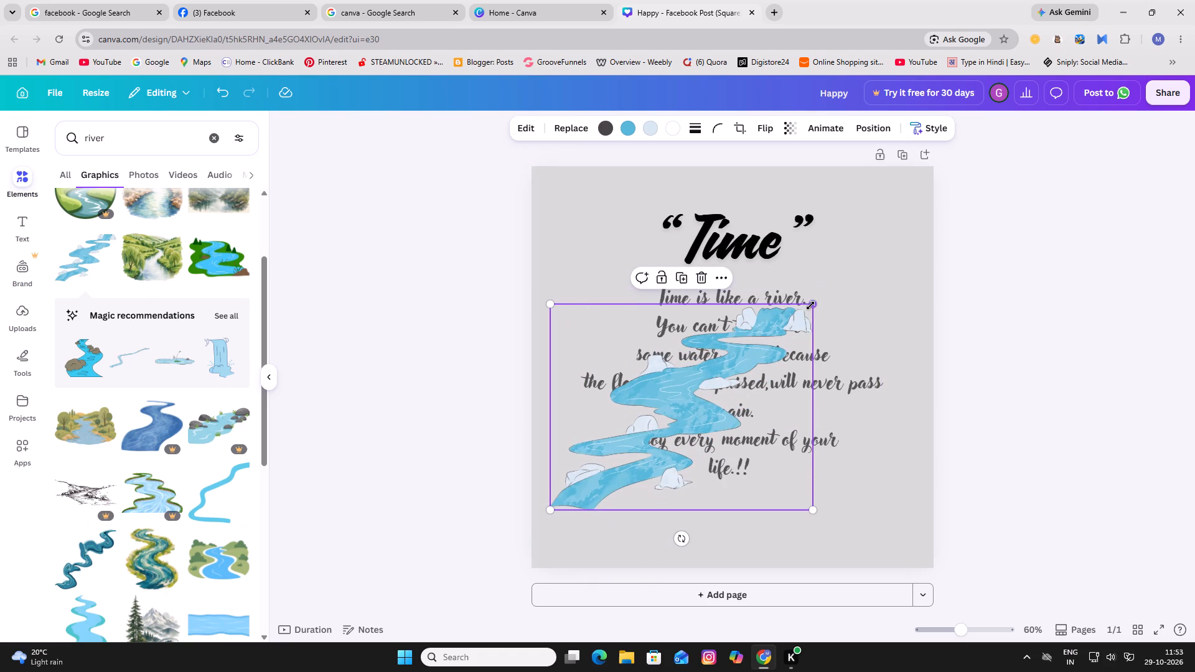
{"action": "left_click_drag", "start_coordinate": [811, 304], "coordinate": [909, 183]}
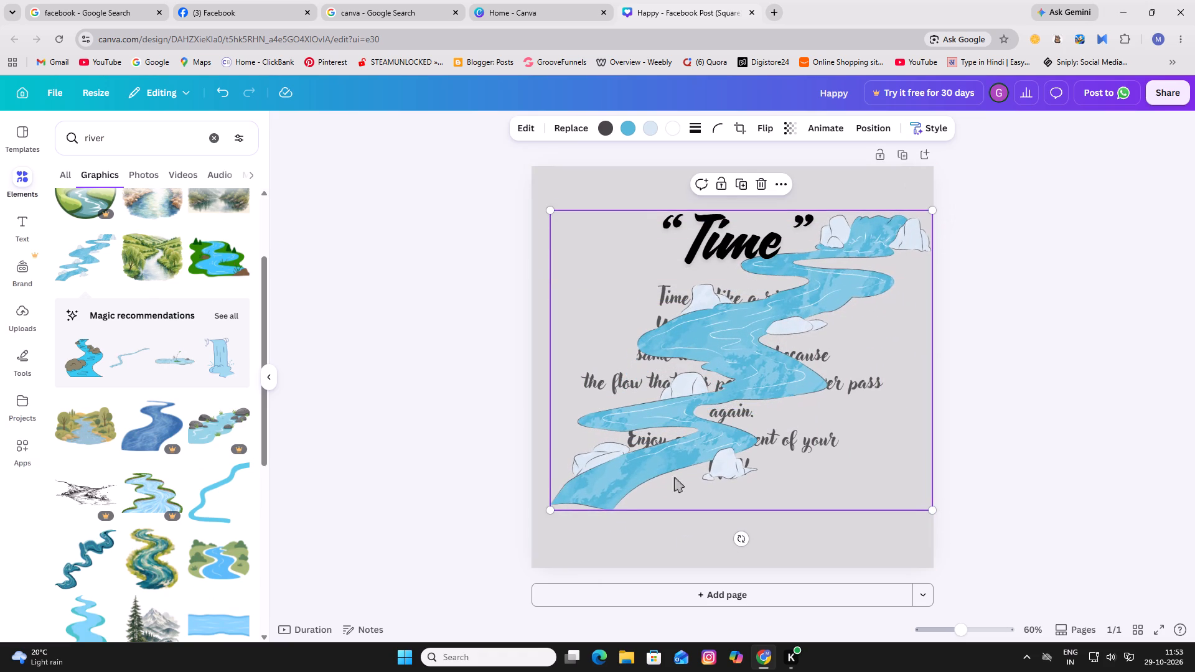
{"action": "left_click_drag", "start_coordinate": [549, 510], "coordinate": [538, 531]}
{"action": "left_click_drag", "start_coordinate": [874, 303], "coordinate": [880, 291]}
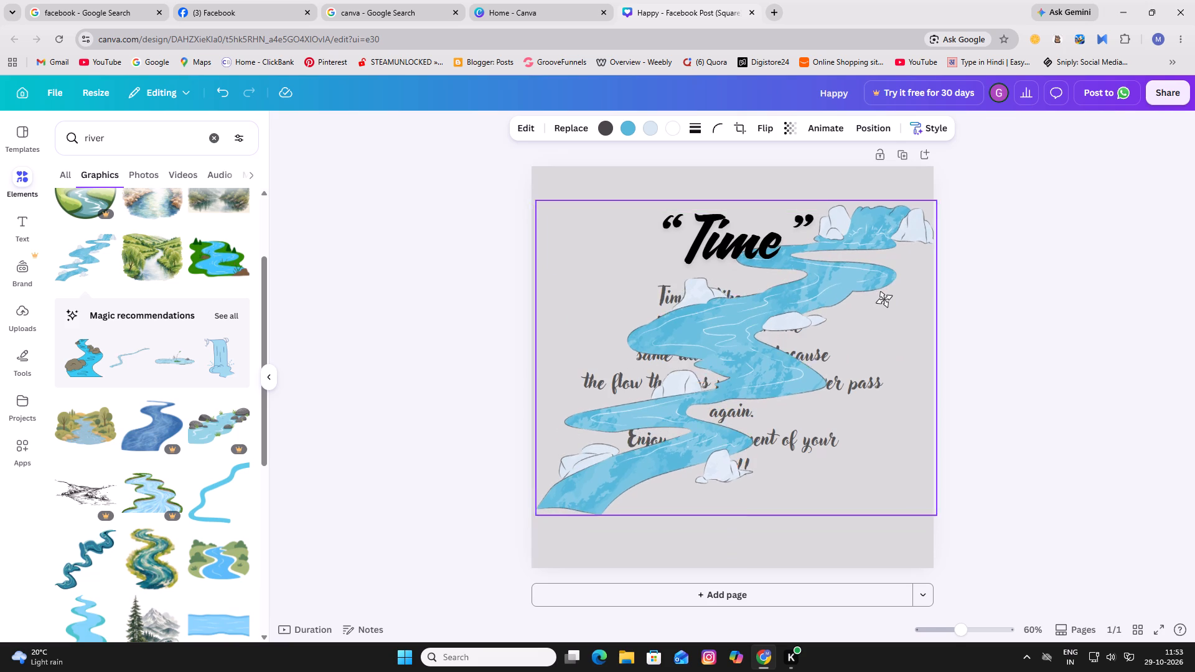
{"action": "left_click_drag", "start_coordinate": [880, 291], "coordinate": [868, 290]}
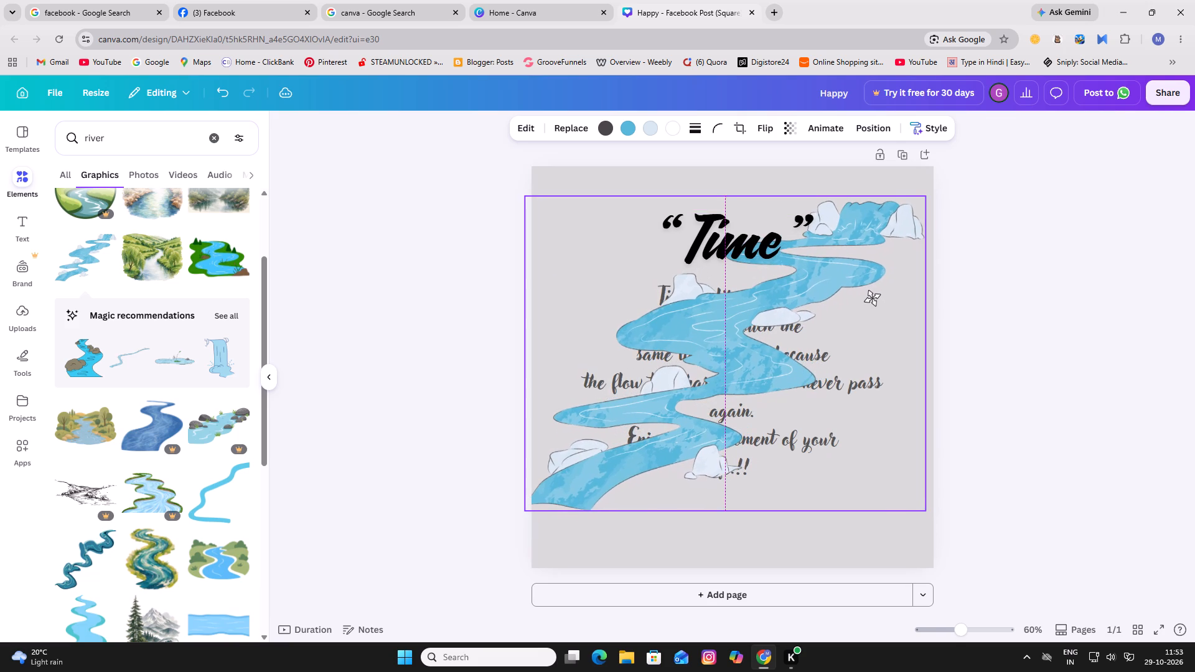
{"action": "left_click_drag", "start_coordinate": [868, 290], "coordinate": [872, 286]}
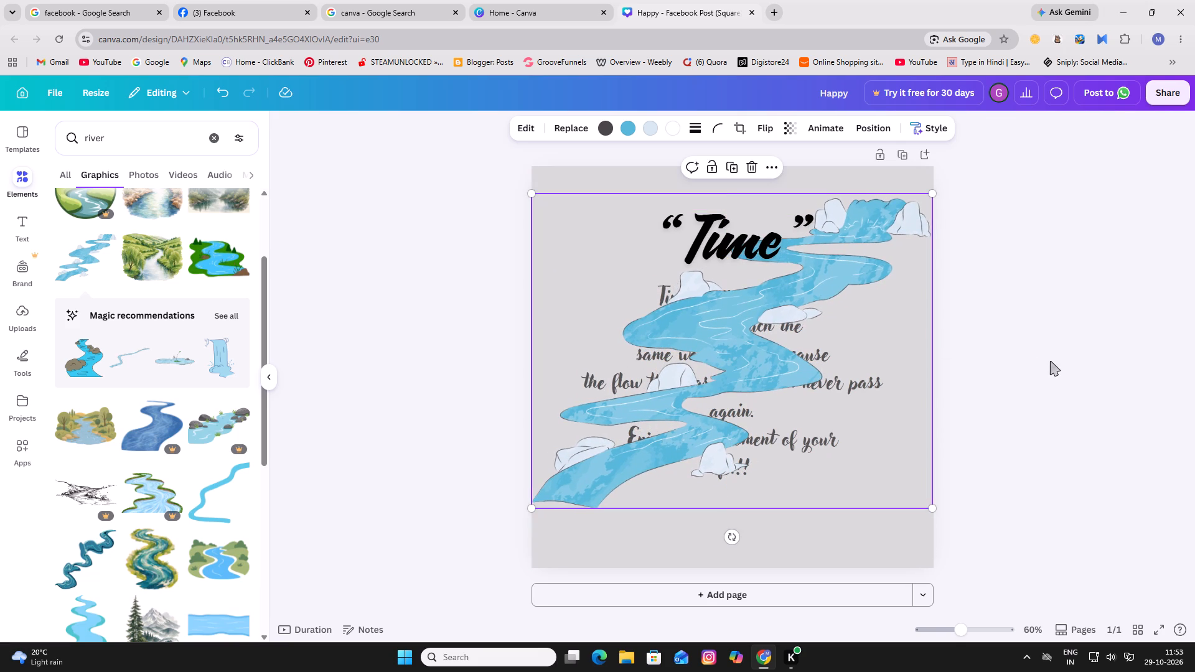
{"action": "left_click", "coordinate": [1050, 361]}
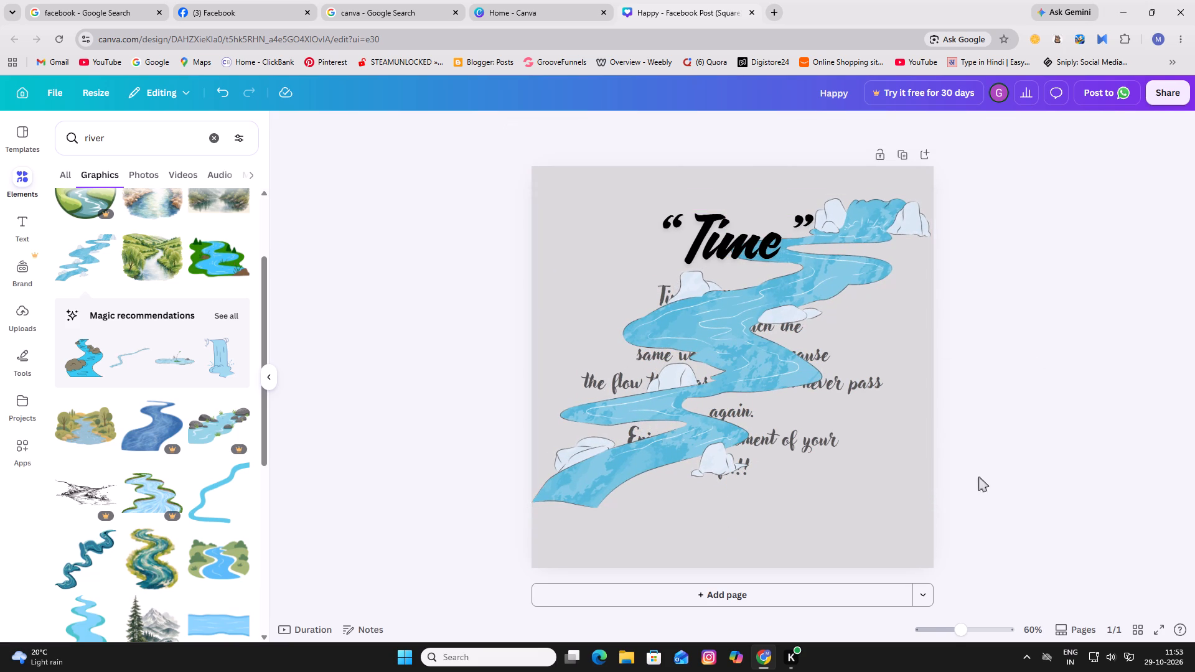
Open the position settings for the river graphic.
{"action": "left_click", "coordinate": [806, 314]}
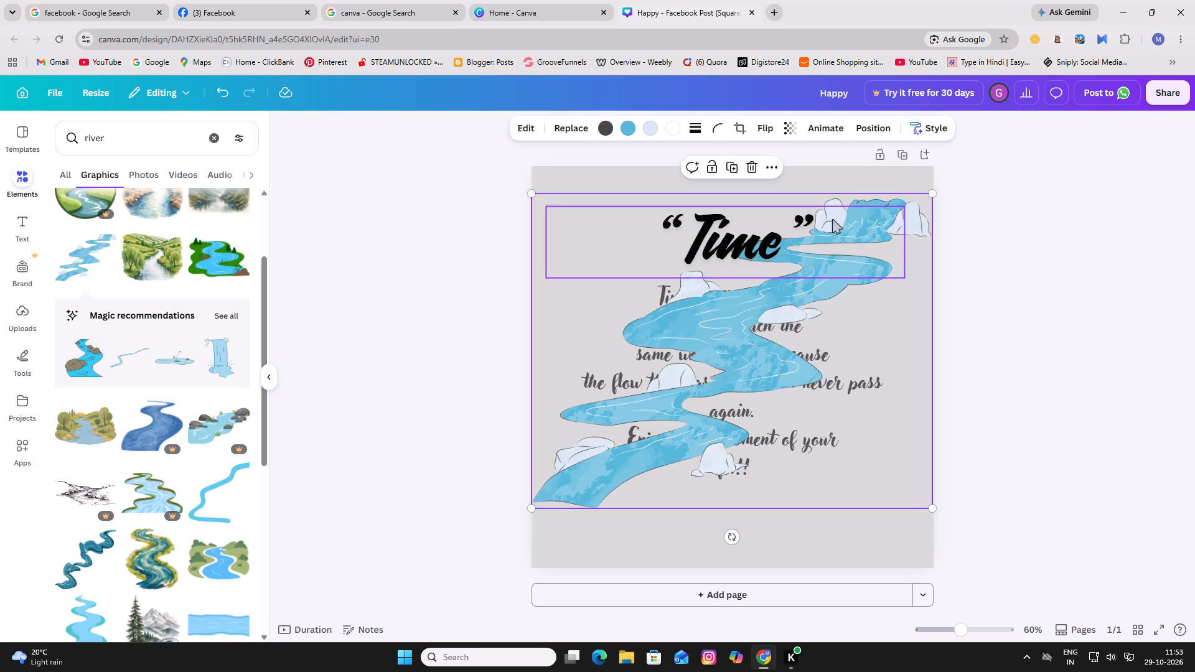
{"action": "left_click", "coordinate": [867, 133]}
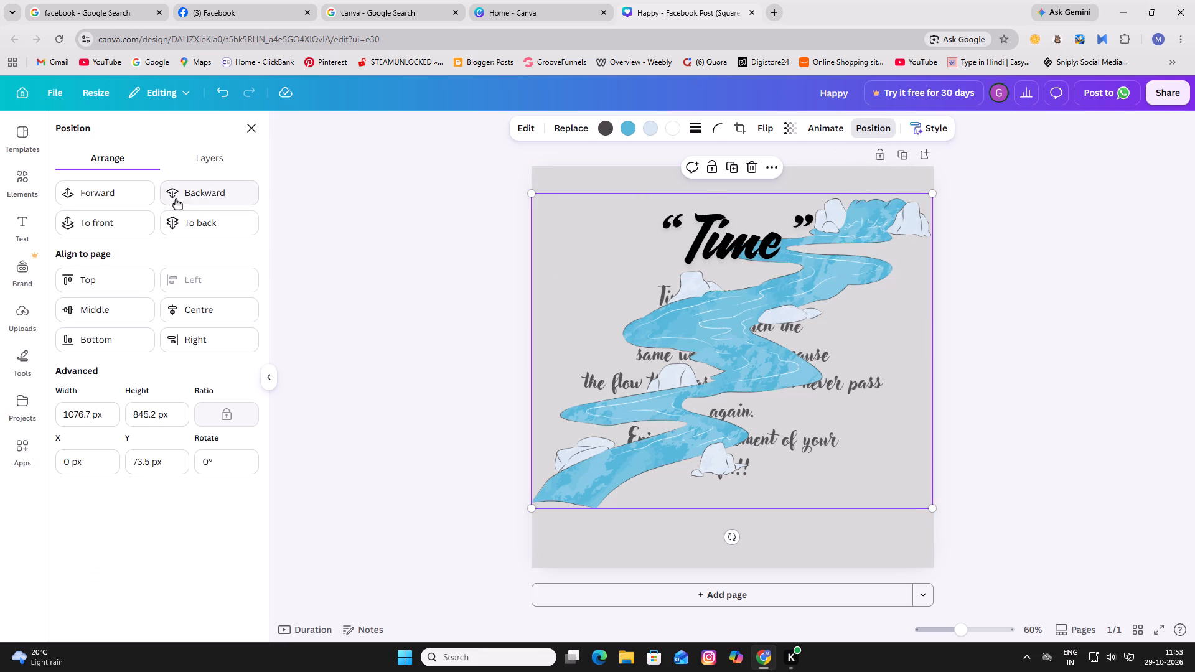
Send the river graphic backward until it sits behind both the heading and the quote text.
{"action": "left_click", "coordinate": [209, 185]}
{"action": "left_click", "coordinate": [210, 189]}
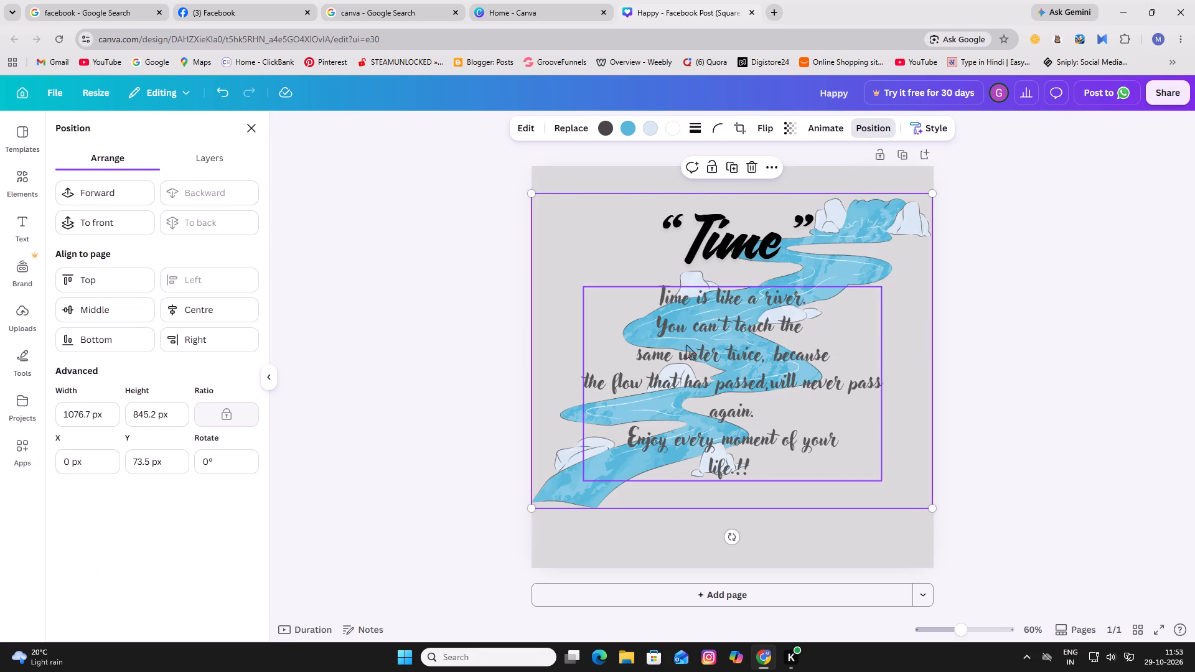
Lower the river graphic's transparency setting to about 16 and deselect the graphic.
{"action": "left_click", "coordinate": [789, 127]}
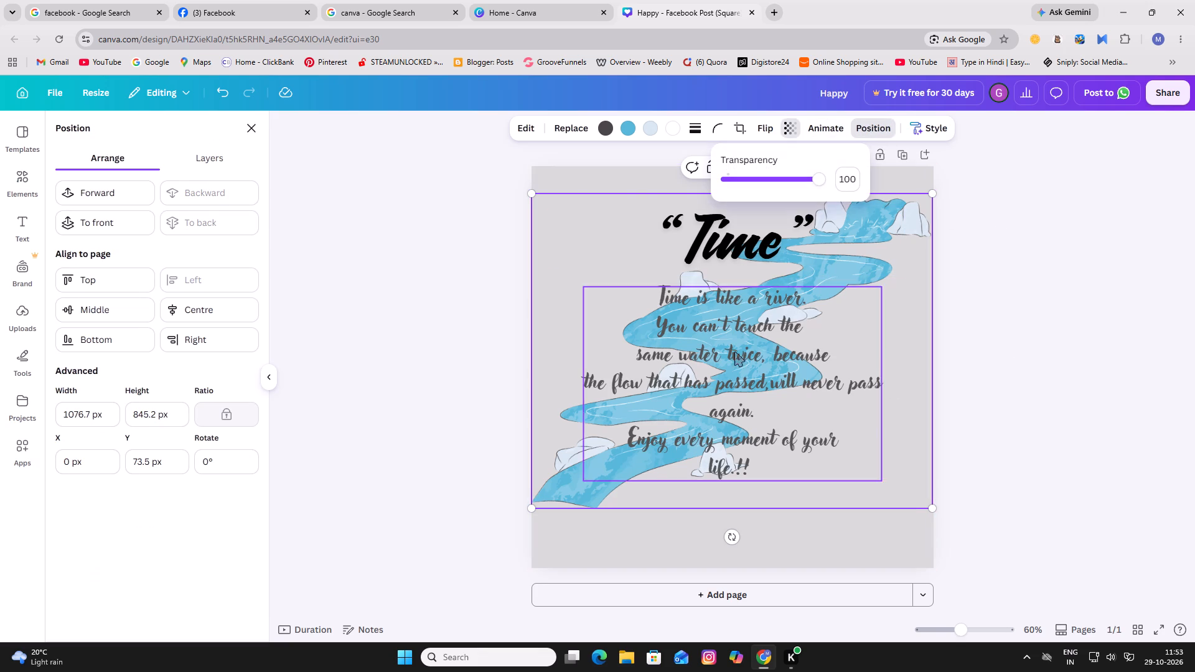
{"action": "left_click", "coordinate": [825, 177]}
{"action": "left_click_drag", "start_coordinate": [824, 180], "coordinate": [741, 236]}
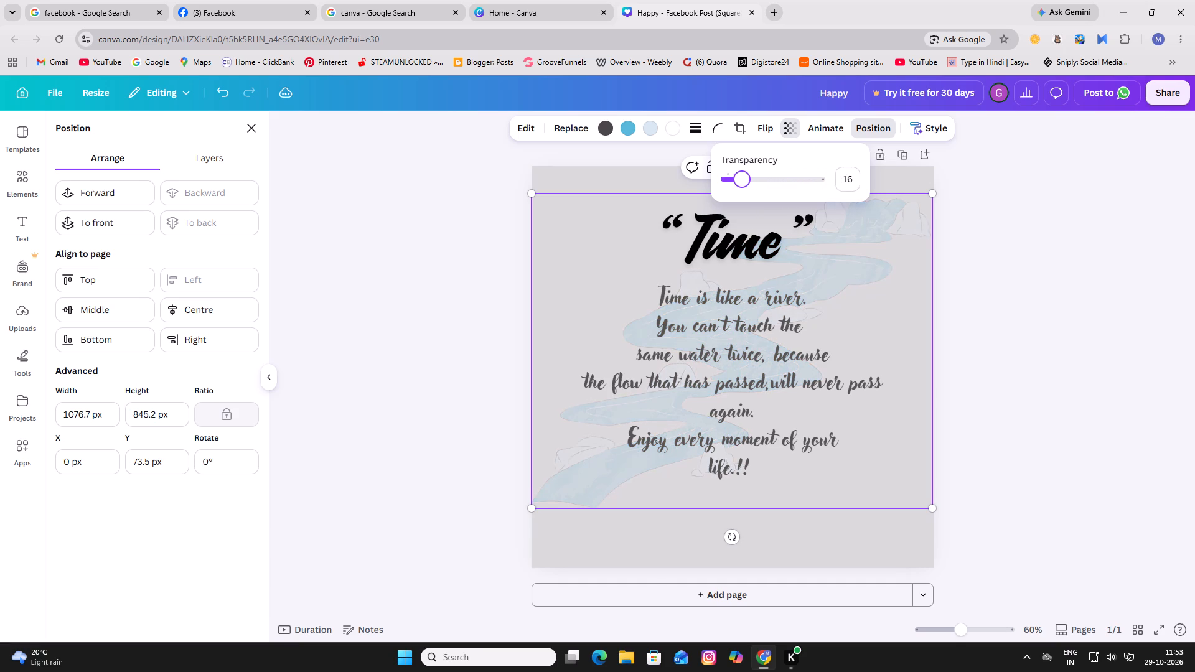
{"action": "left_click_drag", "start_coordinate": [741, 236], "coordinate": [740, 238]}
{"action": "double_click", "coordinate": [1043, 337]}
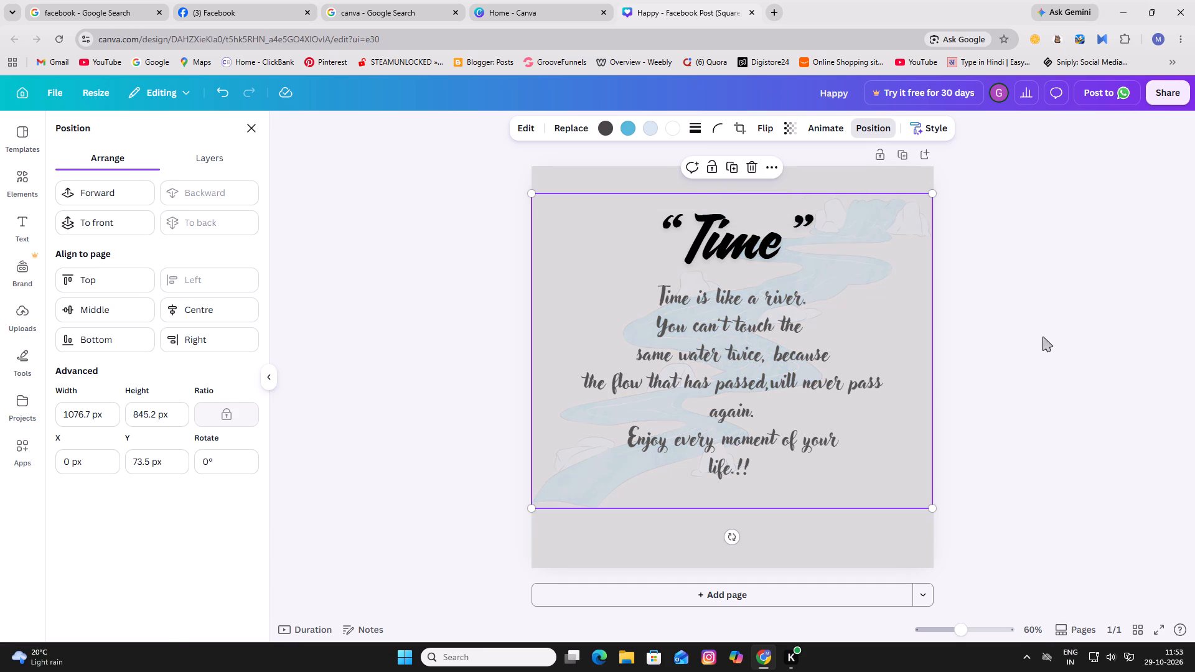
{"action": "left_click", "coordinate": [1043, 337]}
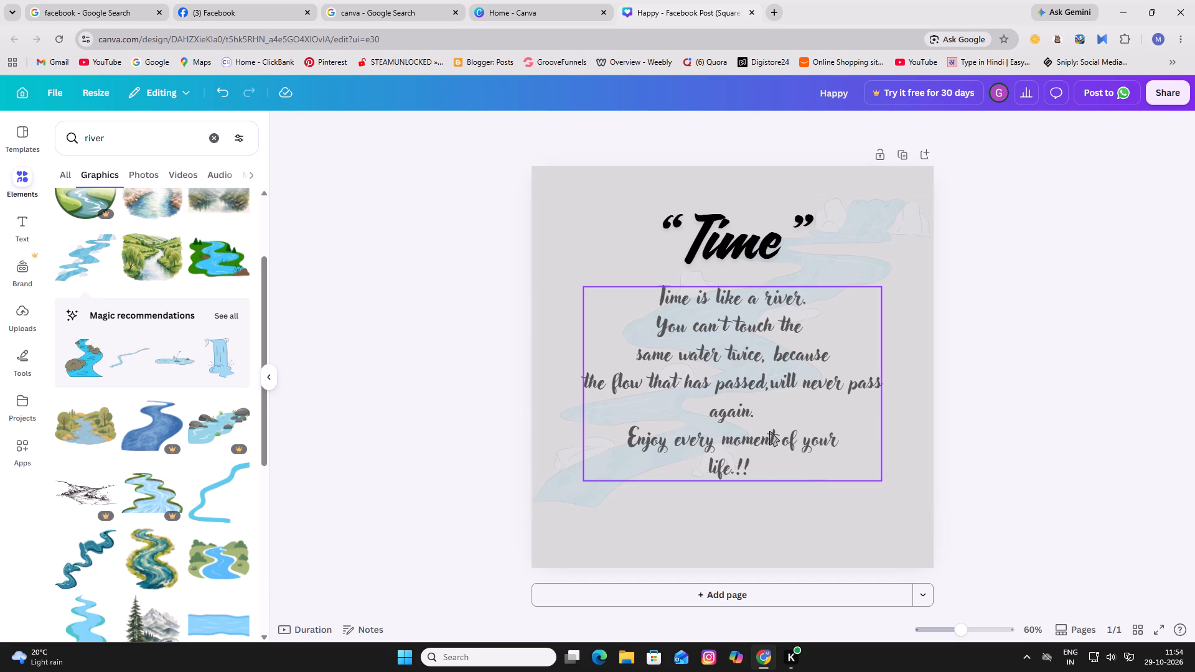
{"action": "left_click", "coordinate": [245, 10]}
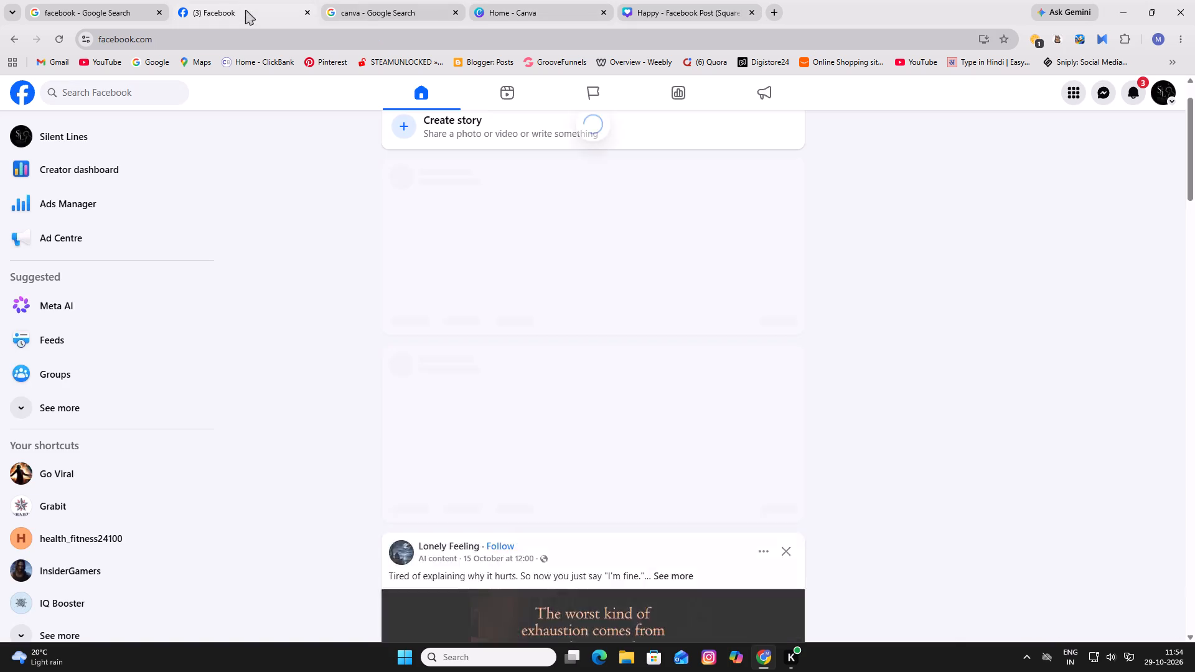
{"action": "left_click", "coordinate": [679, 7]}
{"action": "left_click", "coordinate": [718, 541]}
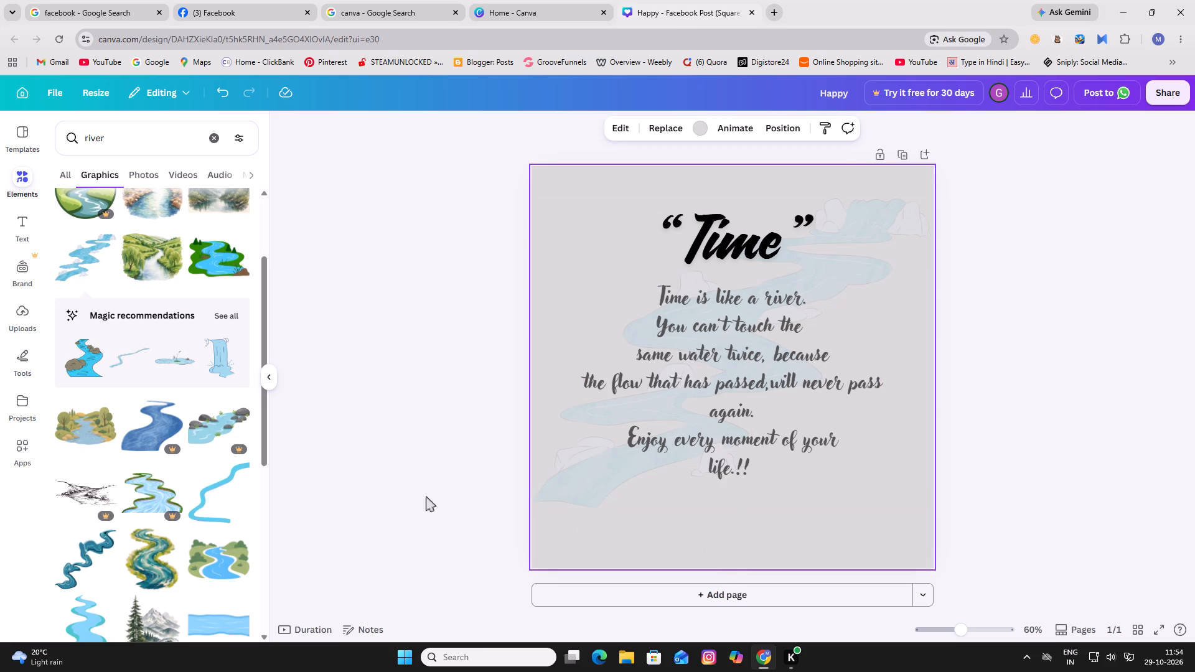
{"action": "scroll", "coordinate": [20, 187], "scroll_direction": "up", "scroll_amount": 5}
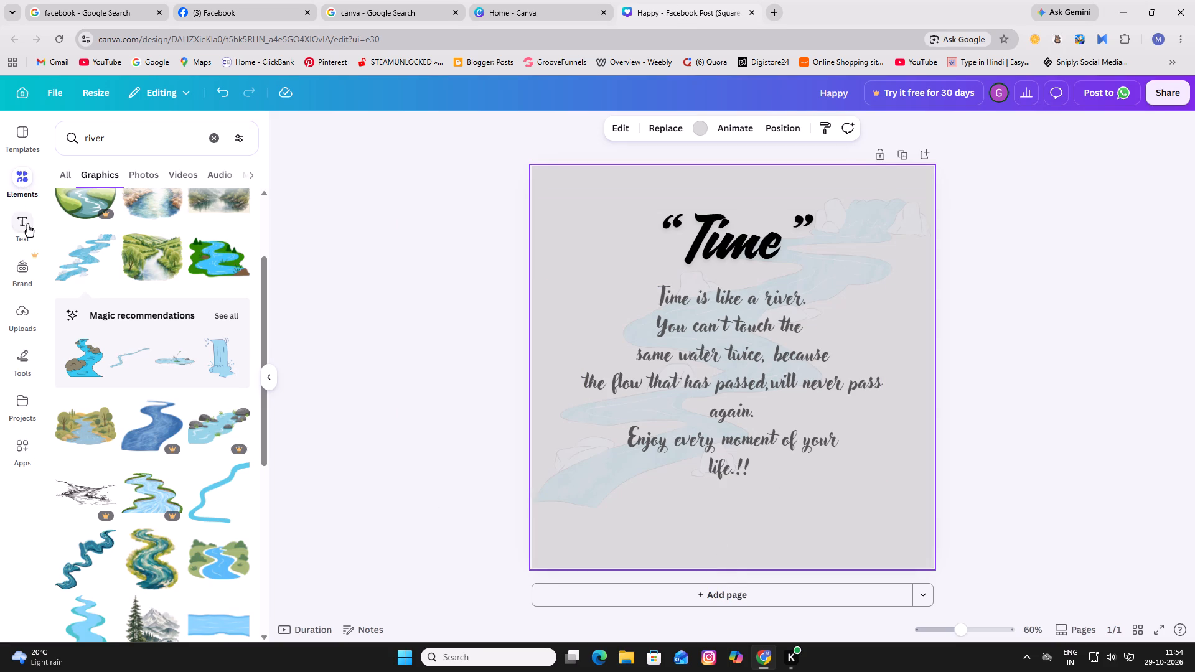
Add a default heading text box to the page and try to move it down toward the space below the quote.
{"action": "left_click", "coordinate": [22, 230]}
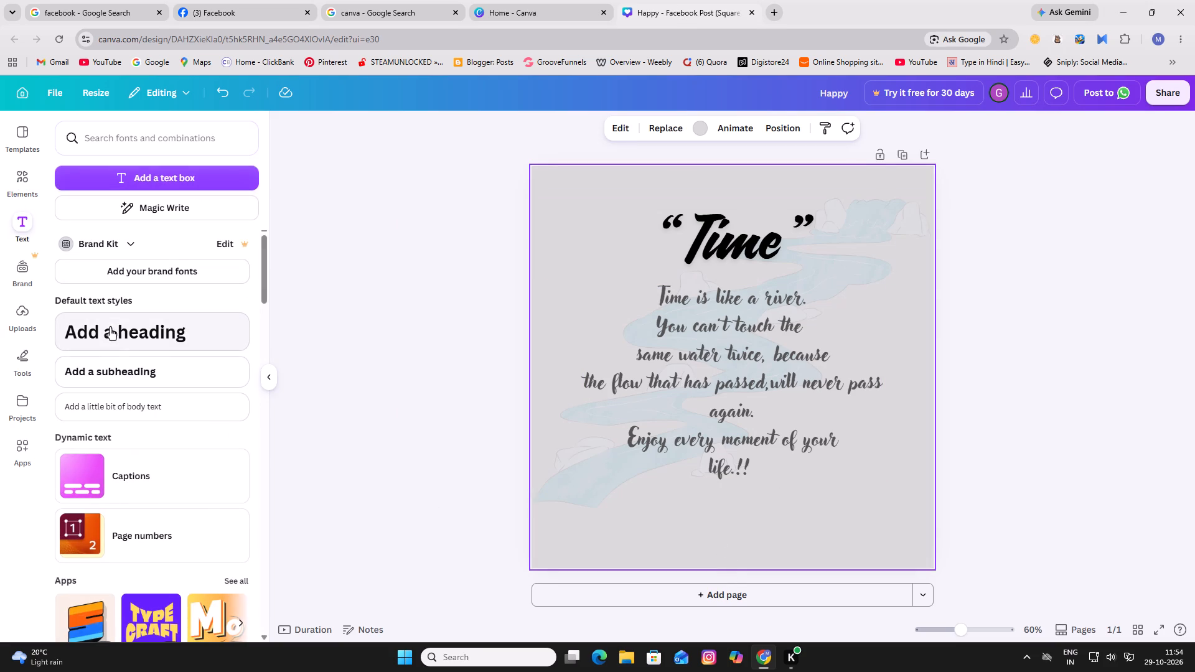
{"action": "left_click", "coordinate": [110, 328]}
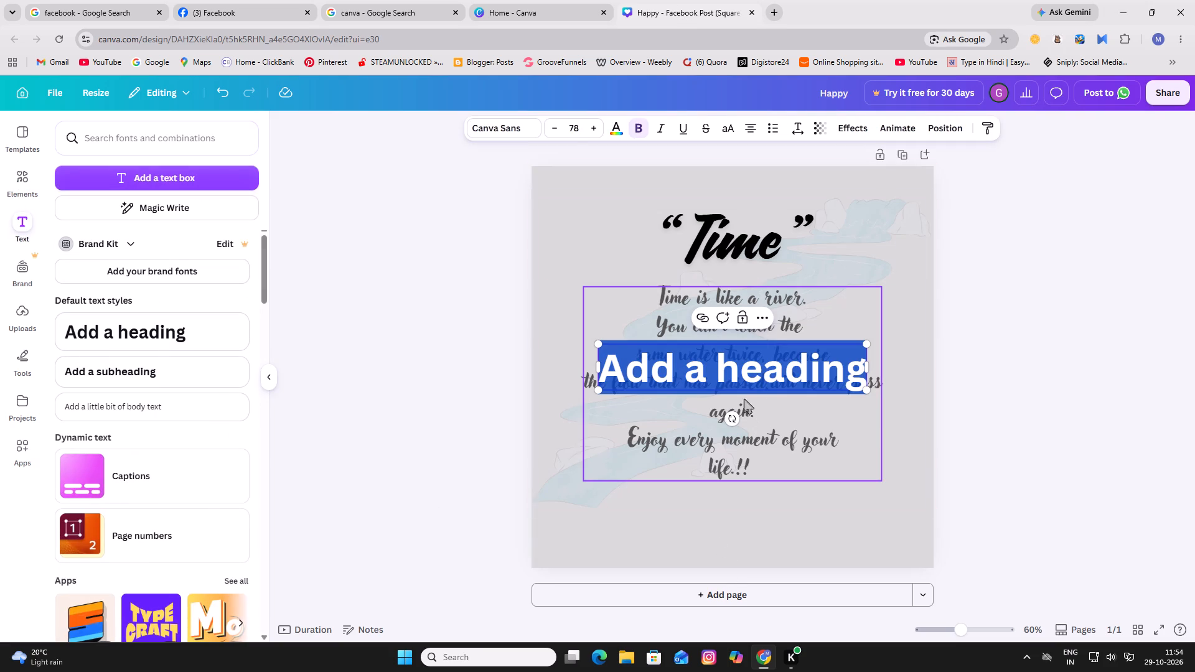
{"action": "left_click_drag", "start_coordinate": [757, 401], "coordinate": [755, 453]}
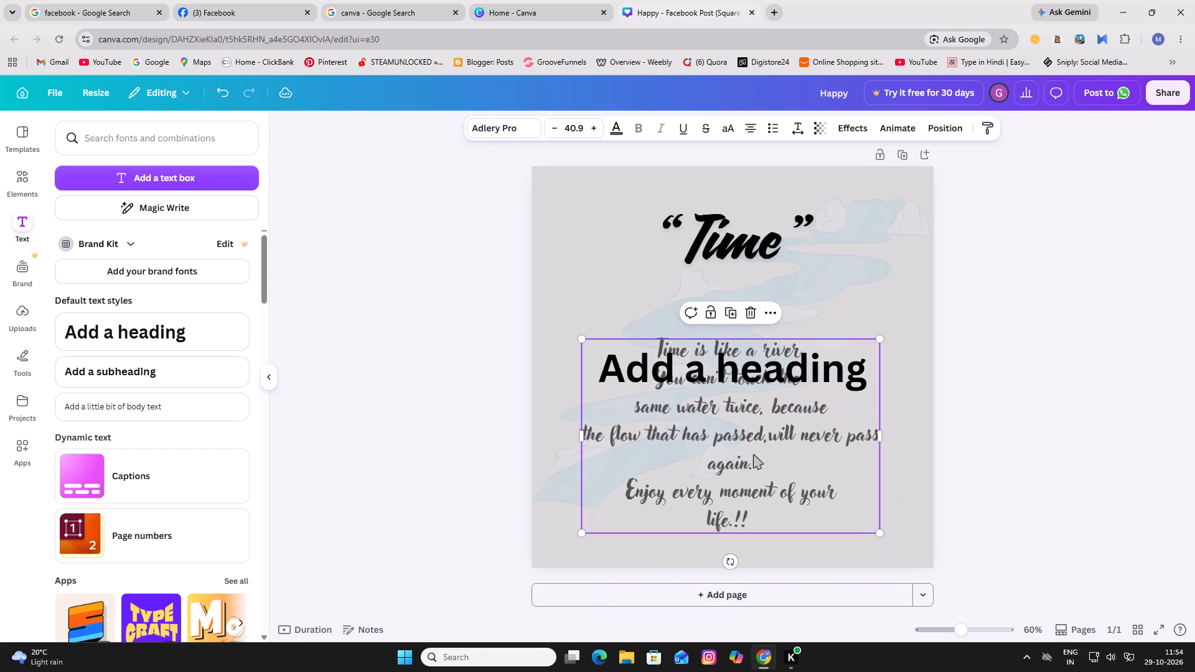
Undo the last move of the quote text box.
{"action": "key", "text": "ctrl+z"}
Move the new heading text box to the bottom of the page and replace its text with "Silent Lines".
{"action": "left_click_drag", "start_coordinate": [774, 366], "coordinate": [811, 541]}
{"action": "left_click", "coordinate": [757, 546]}
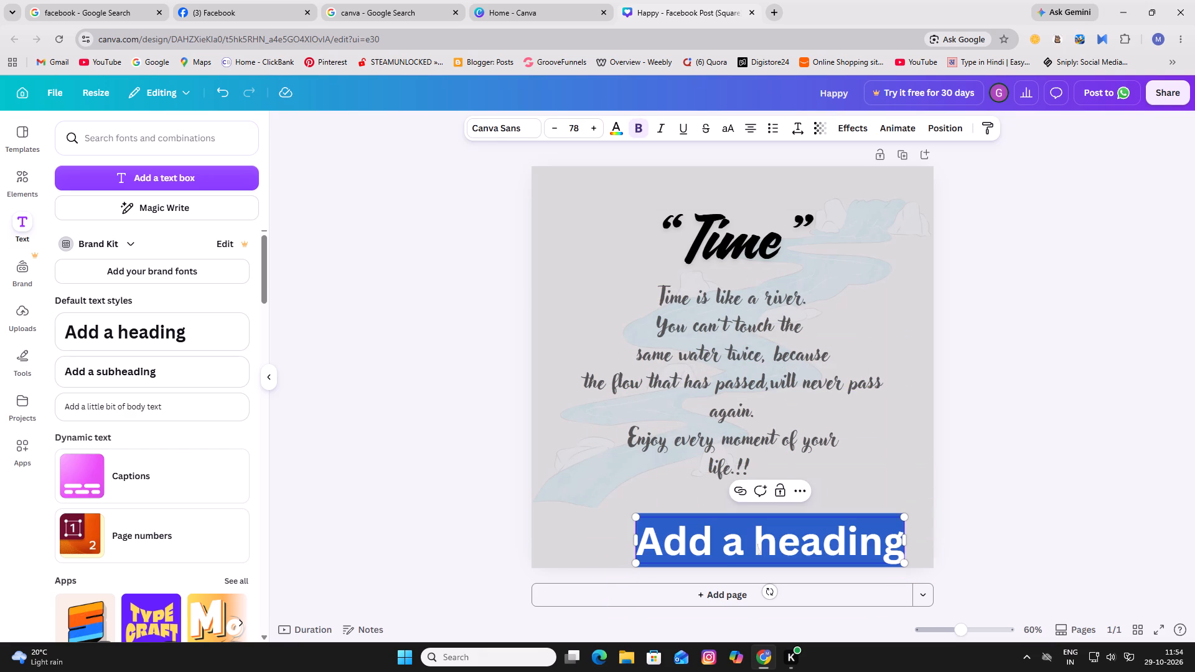
{"action": "key", "text": "shift+s"}
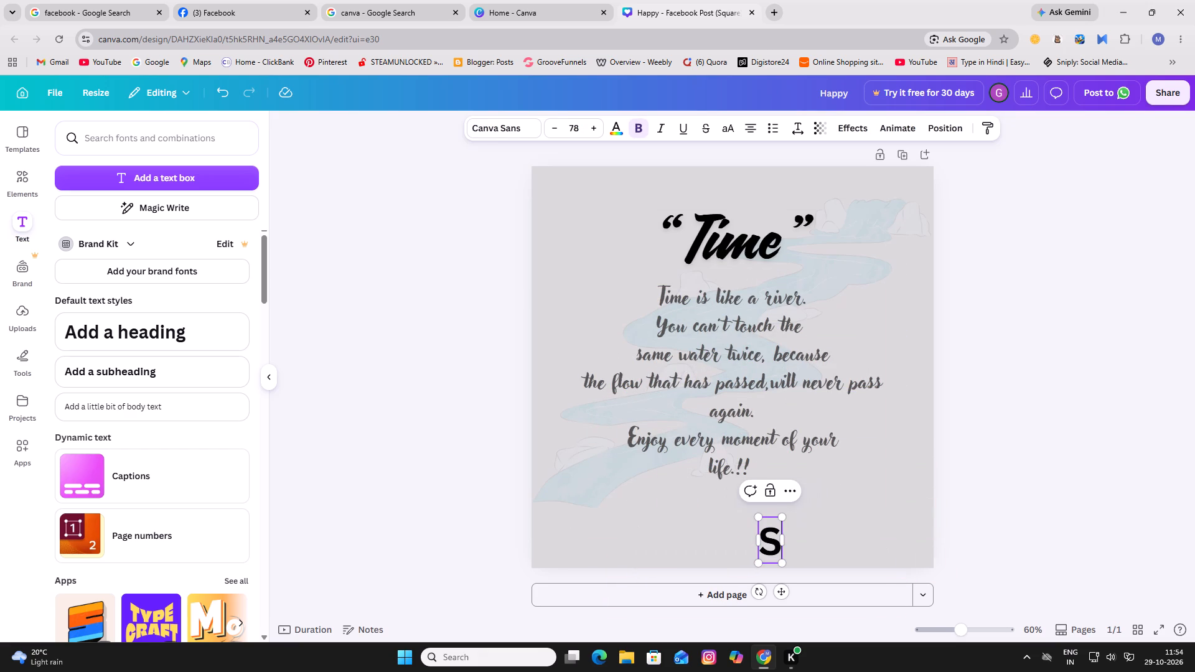
{"action": "key", "text": "i"}
{"action": "type", "text": "lent"}
{"action": "key", "text": "space"}
{"action": "type", "text": "Lines"}
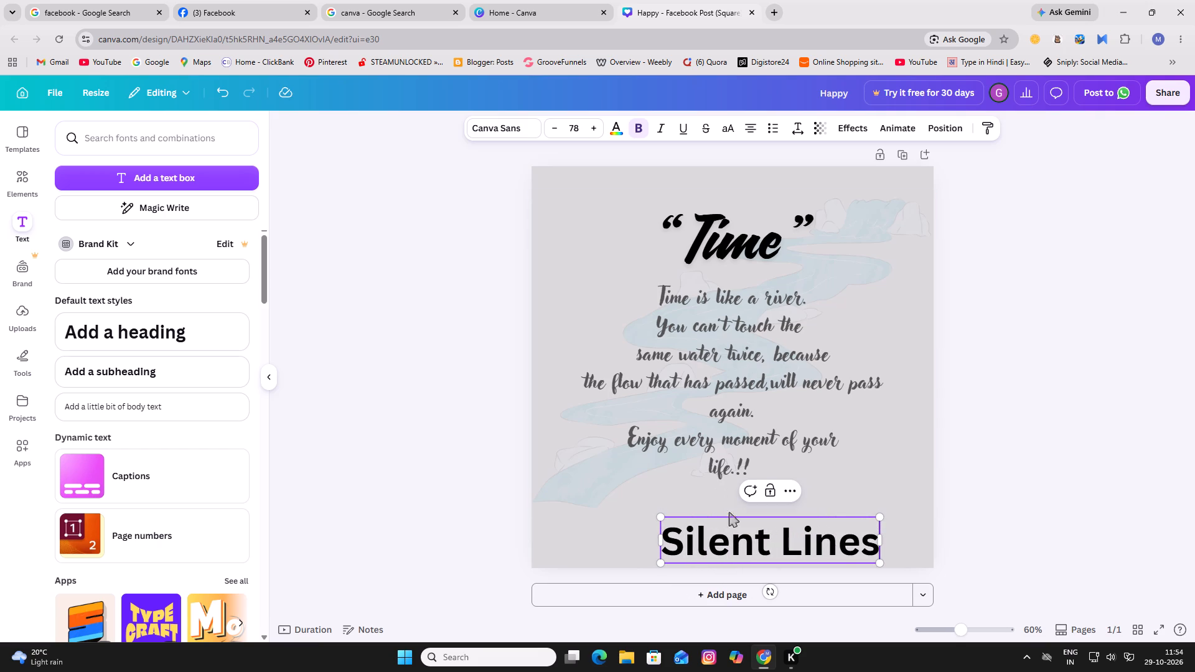
Italicise the "Silent Lines" text.
{"action": "left_click", "coordinate": [664, 123]}
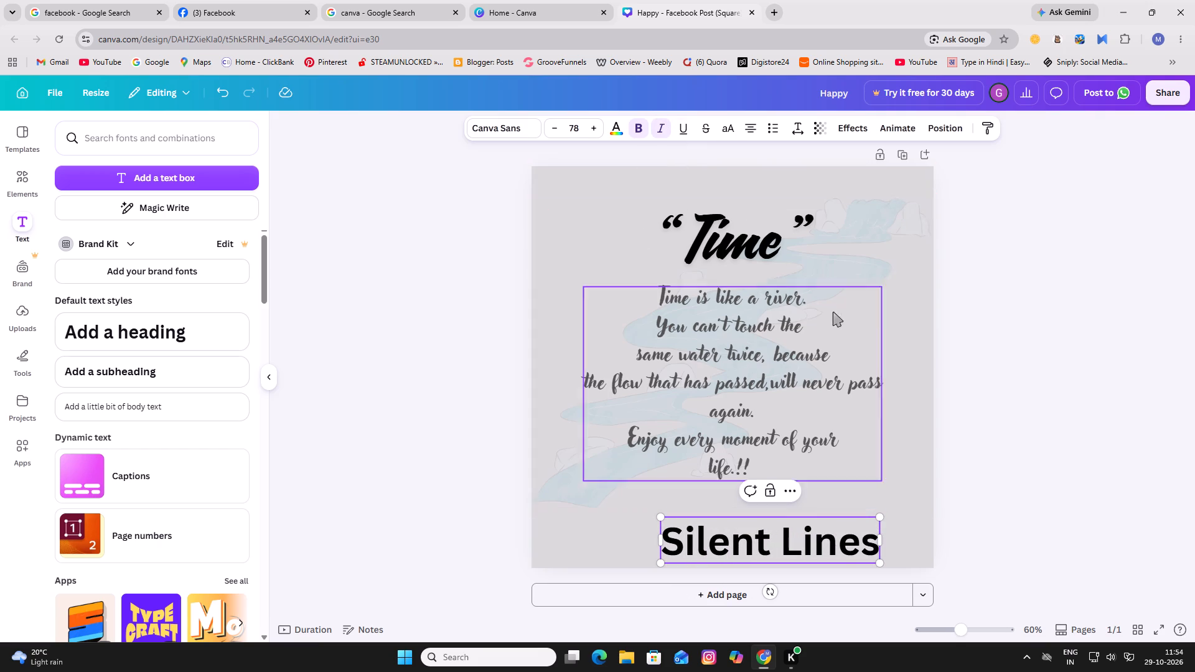
{"action": "left_click", "coordinate": [1194, 499]}
{"action": "left_click", "coordinate": [797, 531]}
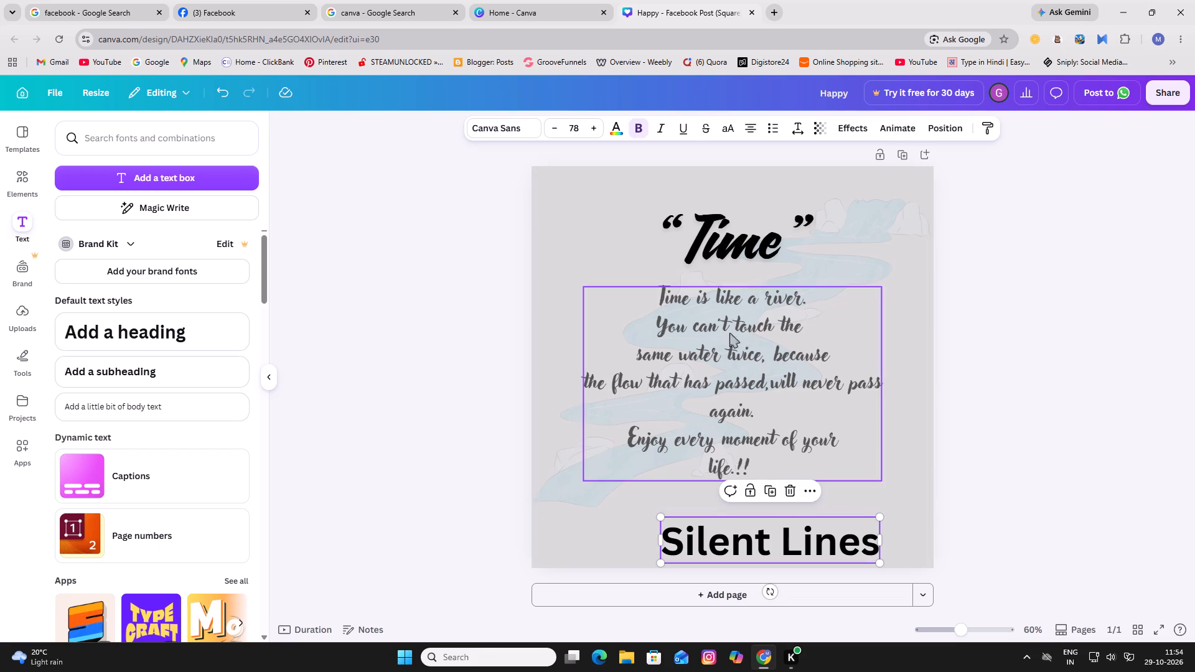
{"action": "left_click", "coordinate": [657, 127]}
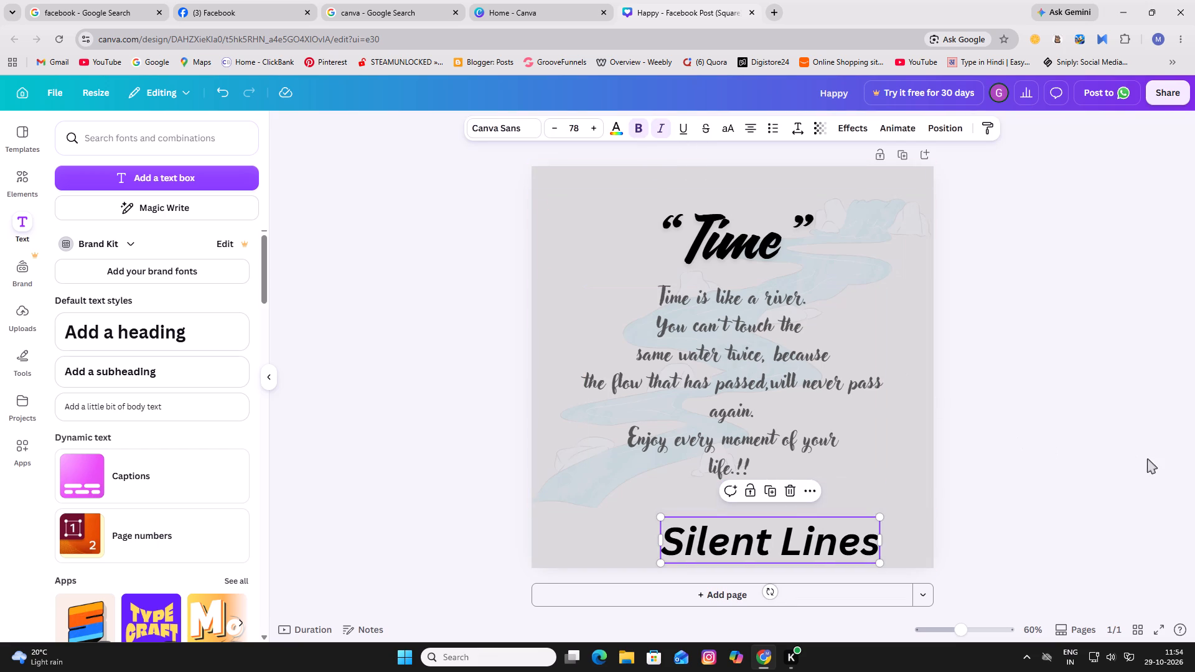
{"action": "left_click", "coordinate": [1147, 459]}
Shrink the "Silent Lines" text to a small signature and place it near the page's bottom-right corner.
{"action": "left_click", "coordinate": [796, 534]}
{"action": "left_click_drag", "start_coordinate": [660, 515], "coordinate": [739, 545]}
{"action": "left_click_drag", "start_coordinate": [815, 553], "coordinate": [849, 533]}
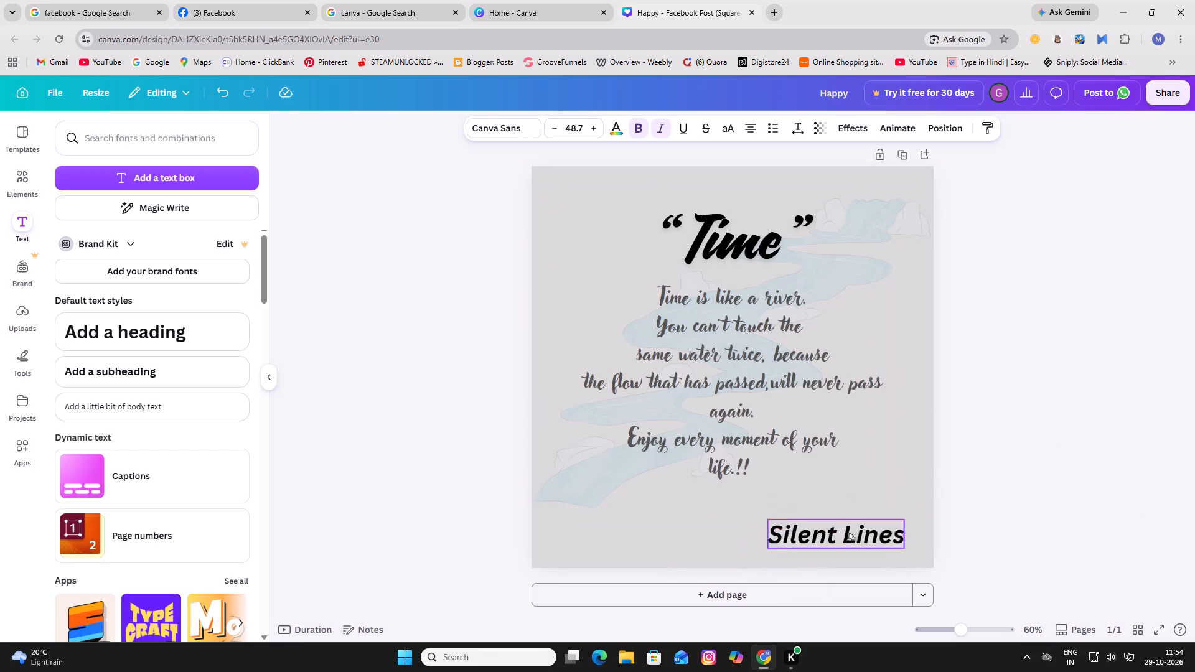
{"action": "left_click_drag", "start_coordinate": [849, 533], "coordinate": [838, 531]}
{"action": "left_click_drag", "start_coordinate": [762, 511], "coordinate": [812, 536]}
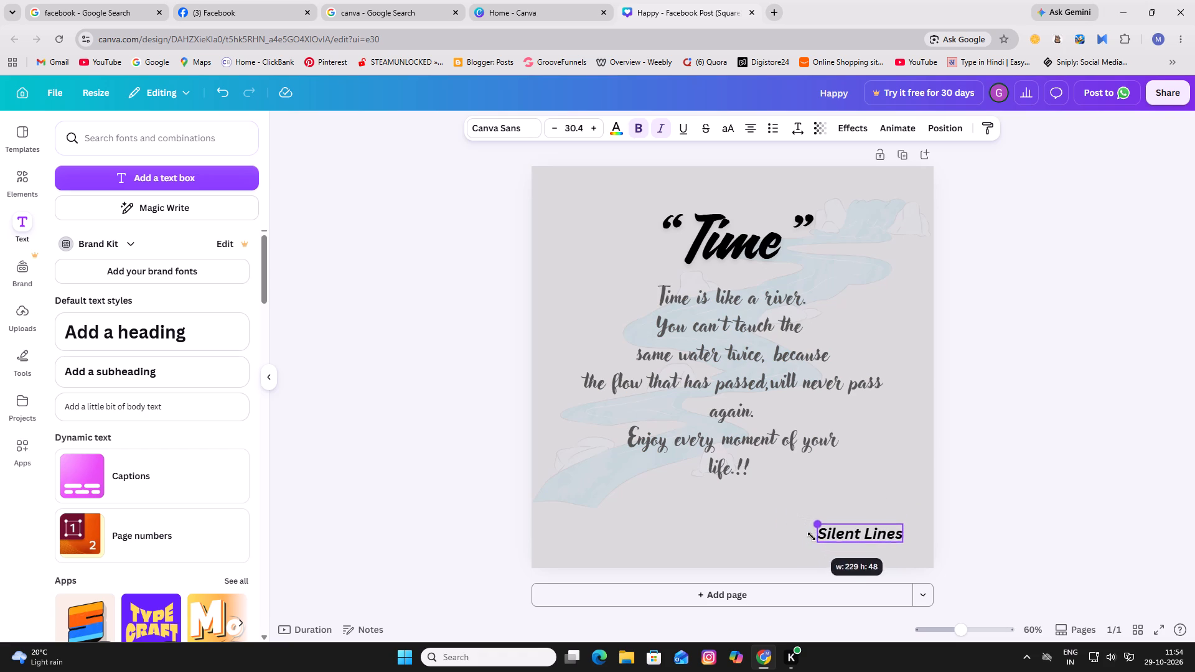
{"action": "left_click_drag", "start_coordinate": [812, 536], "coordinate": [828, 543]}
{"action": "left_click", "coordinate": [1043, 537]}
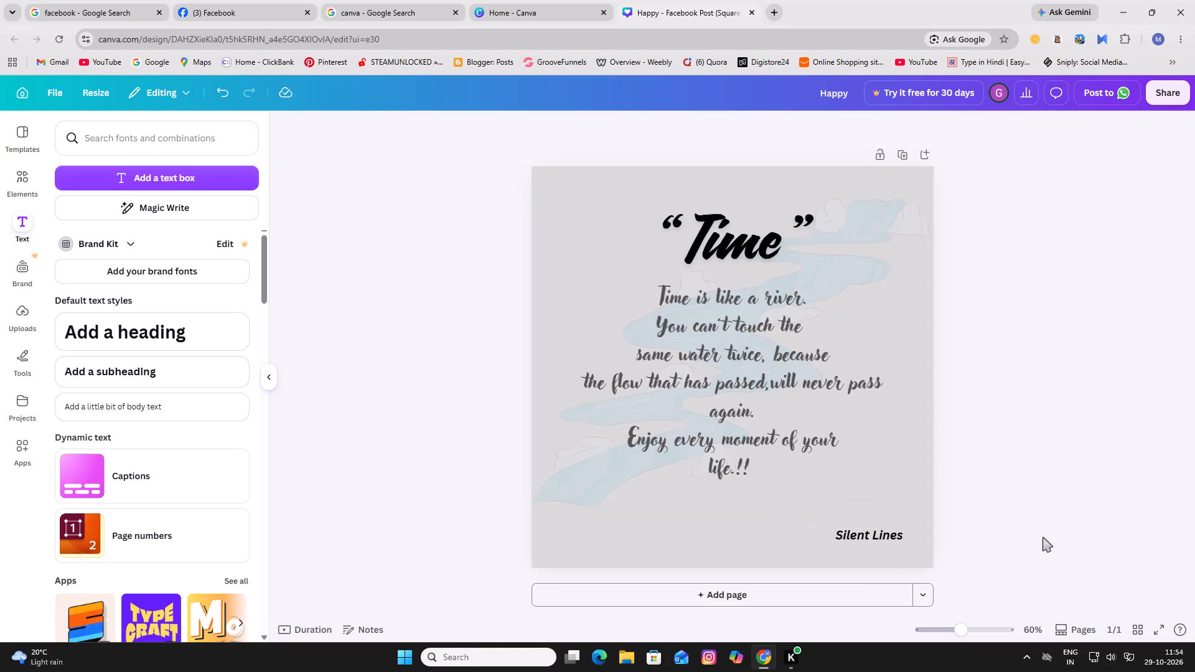
{"action": "left_click_drag", "start_coordinate": [871, 536], "coordinate": [879, 535]}
{"action": "left_click", "coordinate": [1028, 520]}
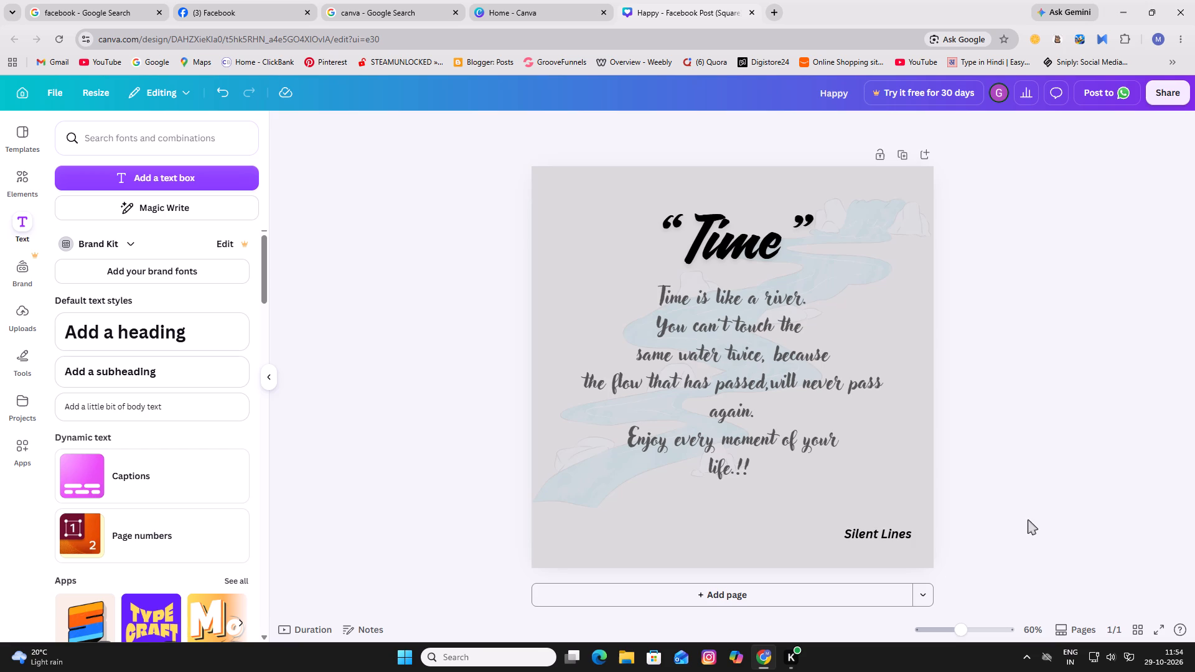
Download the finished quote design as a PNG file at 1,080 × 1,080 px.
{"action": "left_click", "coordinate": [1039, 467]}
{"action": "left_click", "coordinate": [1169, 96]}
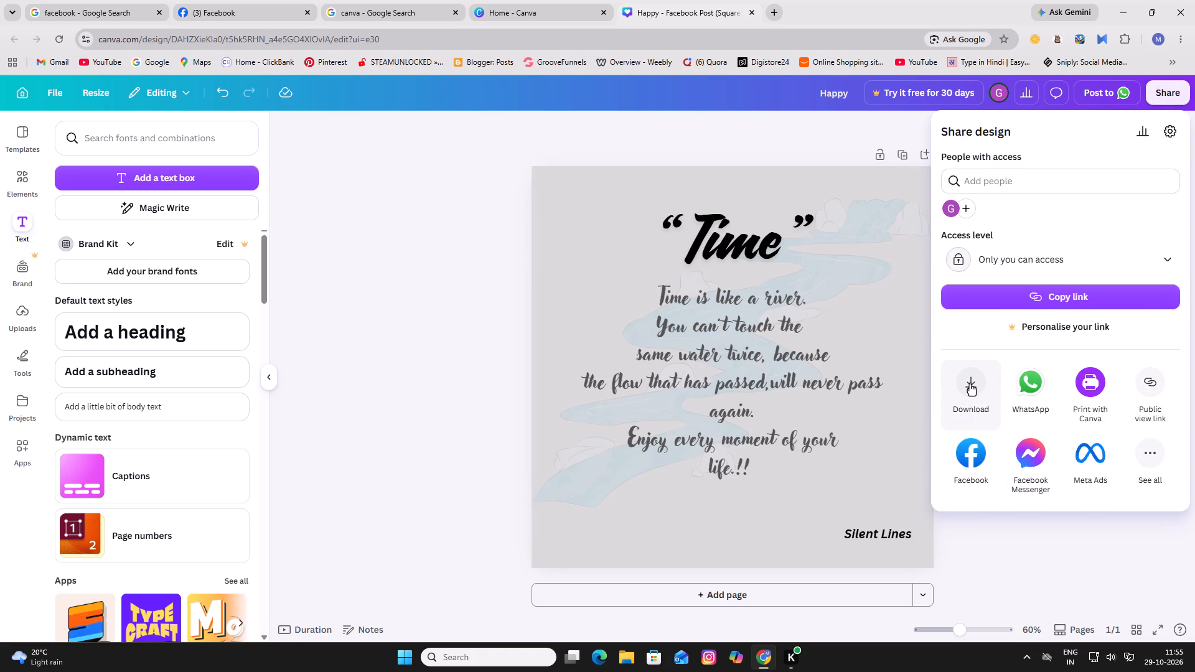
{"action": "left_click", "coordinate": [970, 383]}
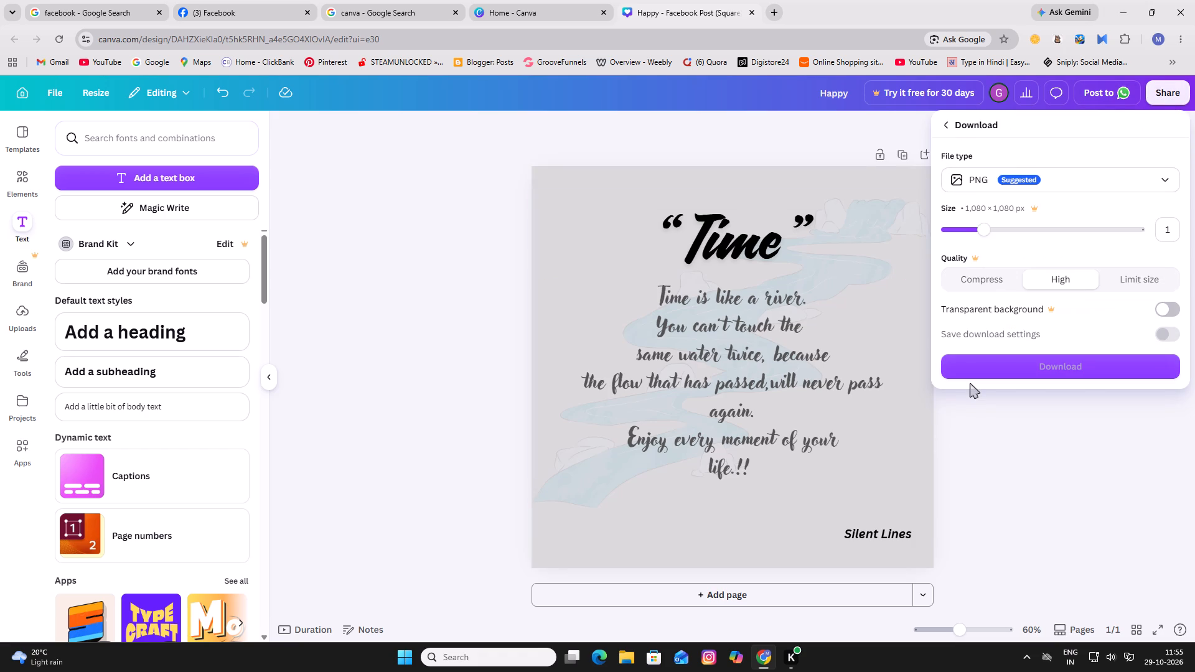
{"action": "left_click", "coordinate": [1047, 363]}
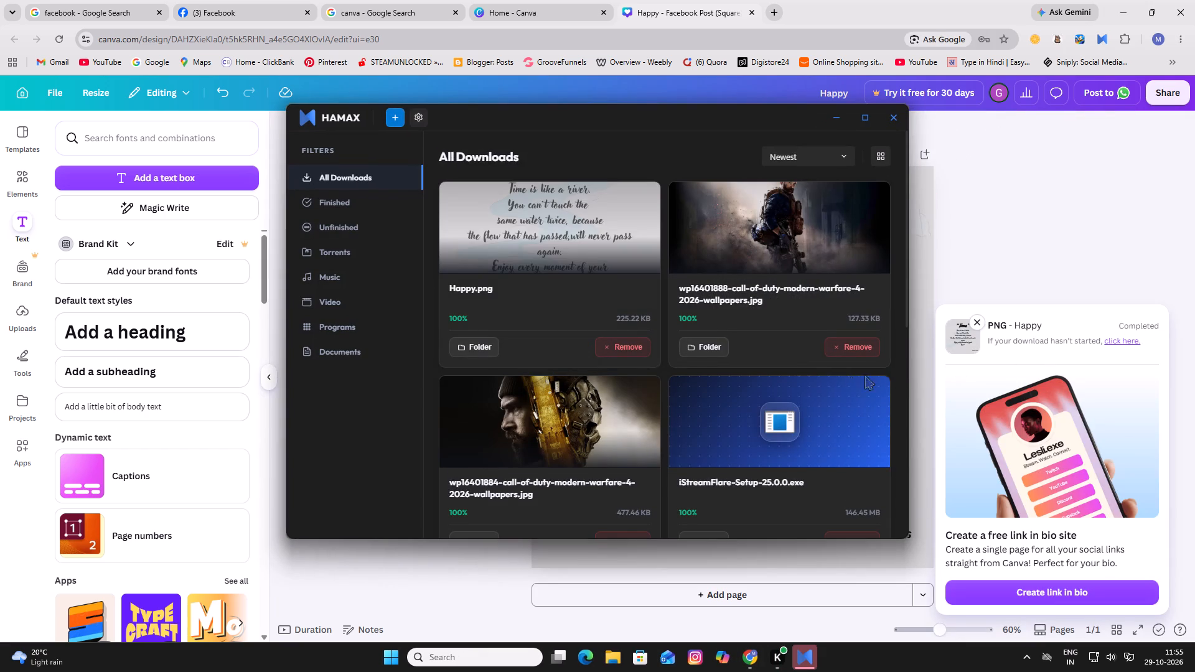
Open the folder containing the downloaded Happy.png from the HAMAX download list.
{"action": "left_click", "coordinate": [472, 351]}
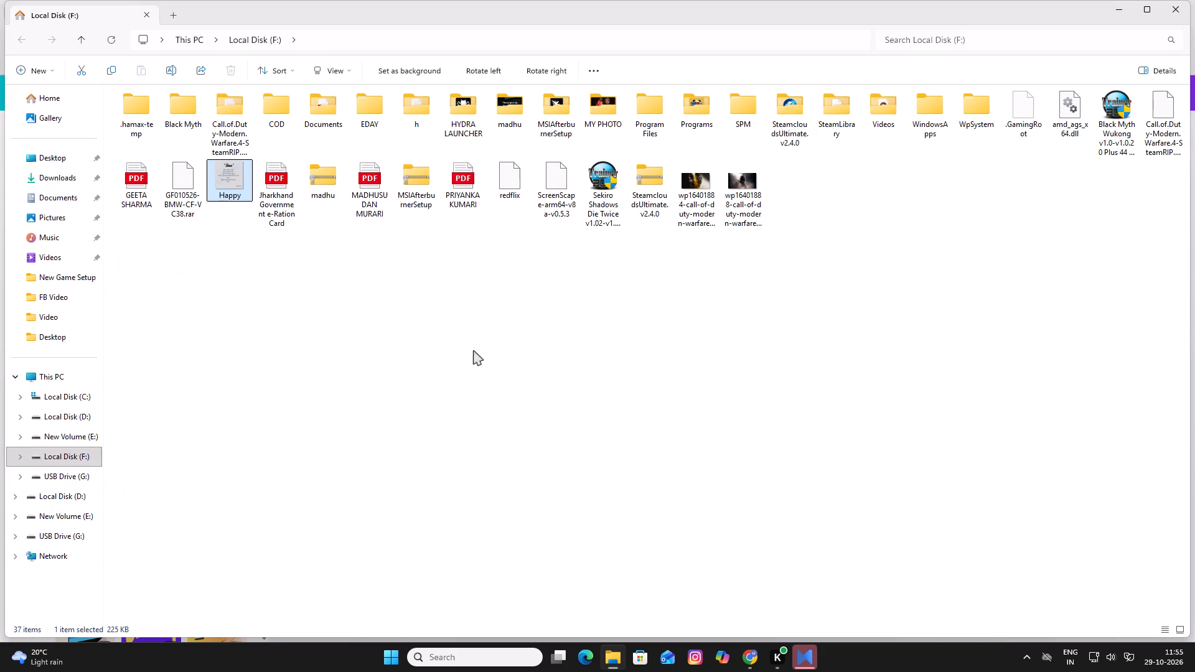
{"action": "left_click", "coordinate": [476, 350]}
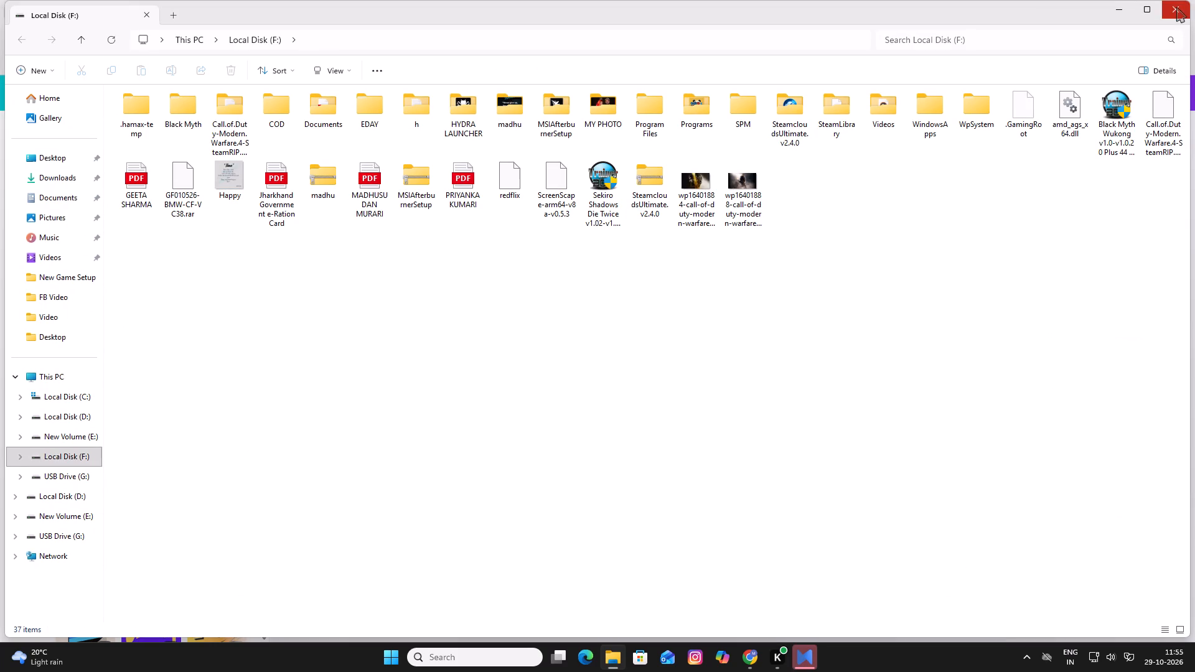
Close the Local Disk (F:) folder window and open a new browser tab beside the Happy design.
{"action": "left_click", "coordinate": [1175, 7]}
{"action": "left_click", "coordinate": [775, 14]}
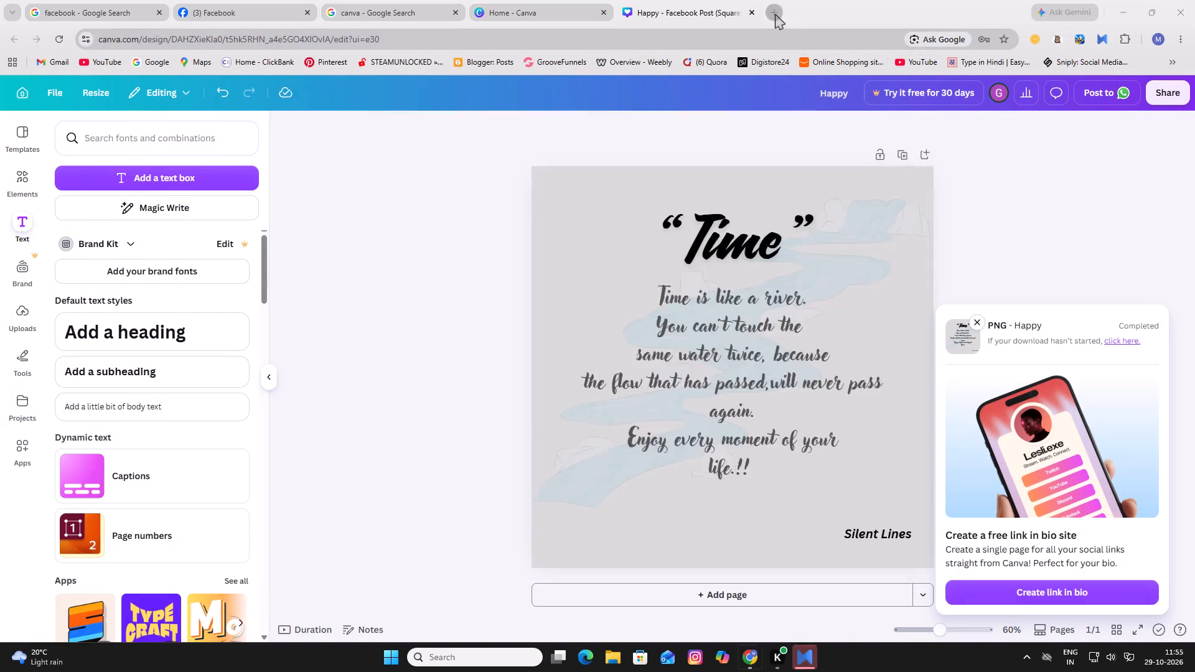
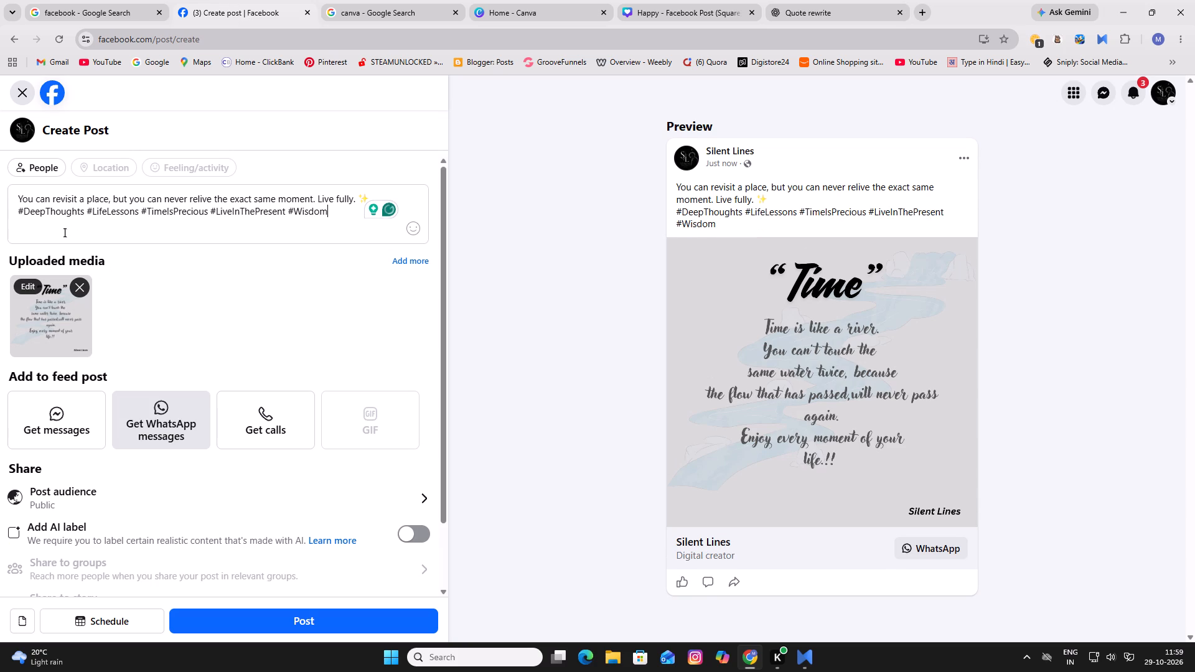
Publish the Facebook post with the "Time" quote image and its caption with hashtags.
{"action": "left_click", "coordinate": [346, 238]}
{"action": "scroll", "coordinate": [307, 436], "scroll_direction": "down", "scroll_amount": 4}
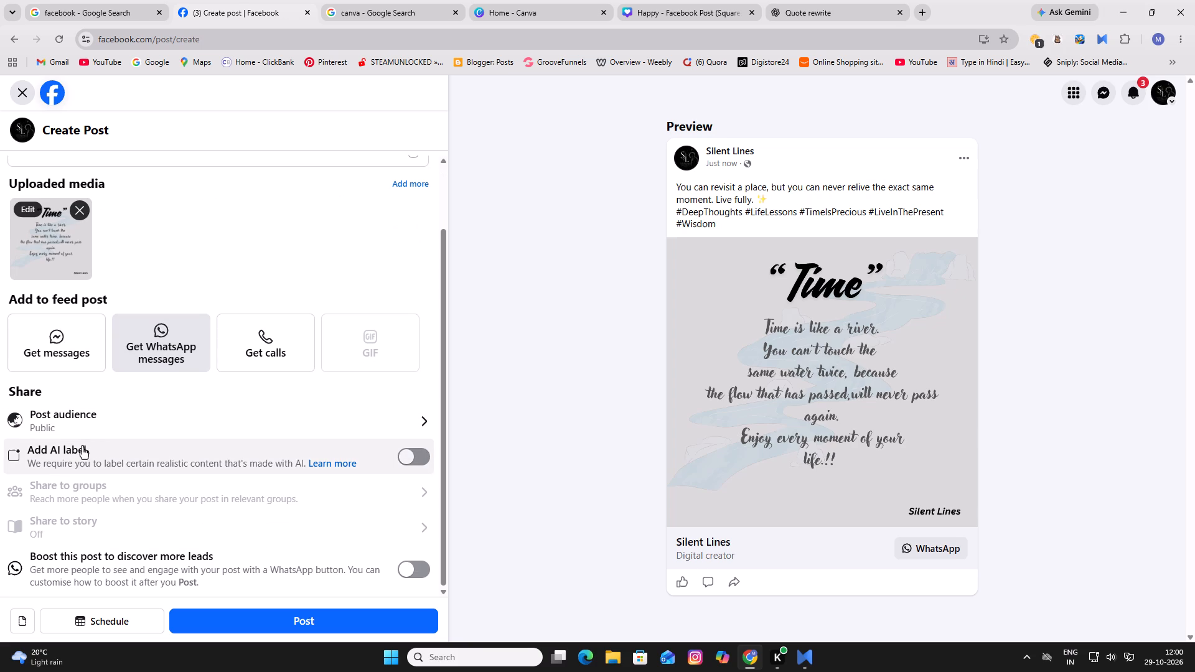
{"action": "left_click", "coordinate": [269, 618]}
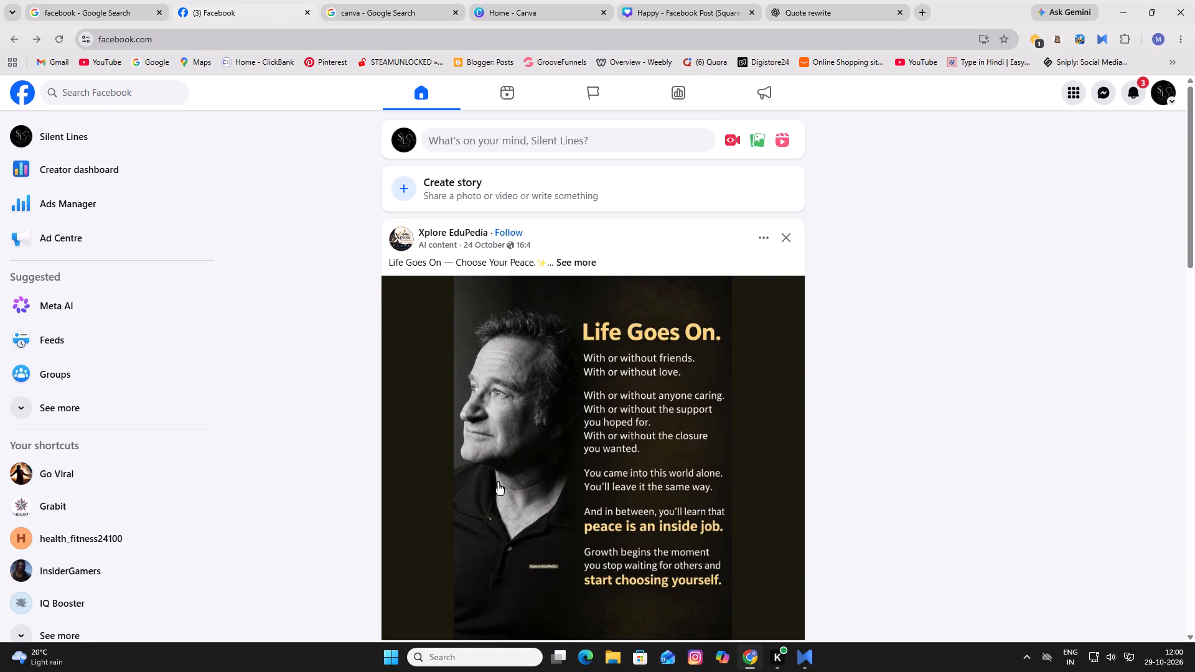
Reload the Facebook home feed and check the newly published Silent Lines post.
{"action": "scroll", "coordinate": [616, 472], "scroll_direction": "down", "scroll_amount": 3}
{"action": "scroll", "coordinate": [616, 472], "scroll_direction": "up", "scroll_amount": 5}
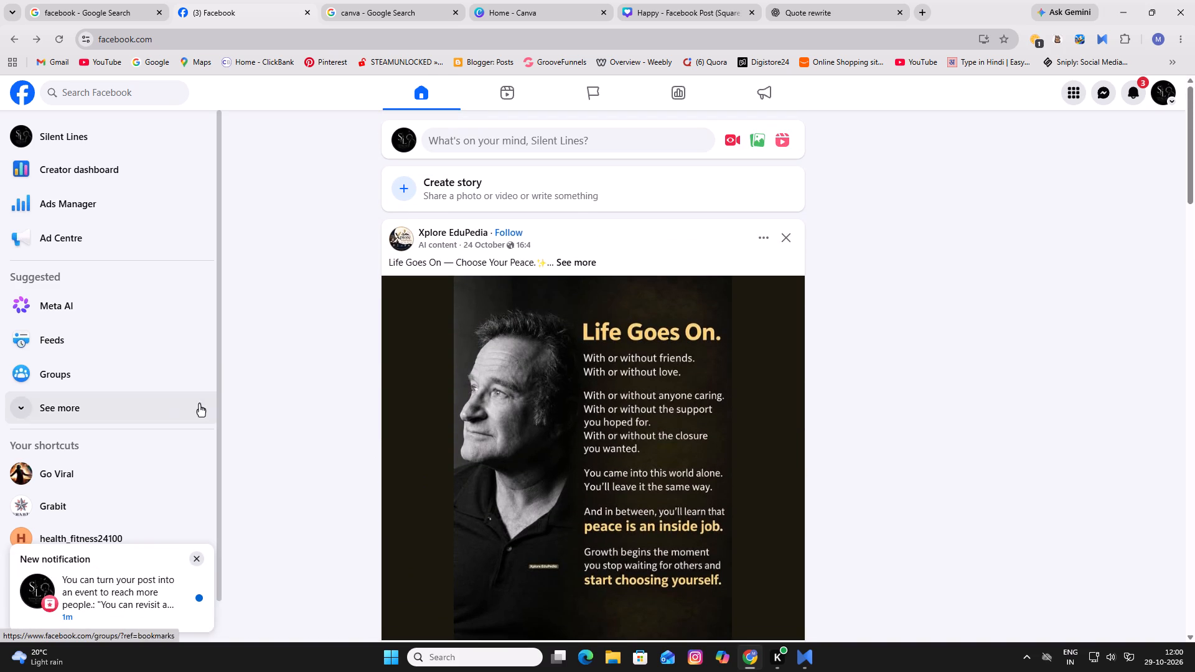
{"action": "left_click", "coordinate": [62, 34]}
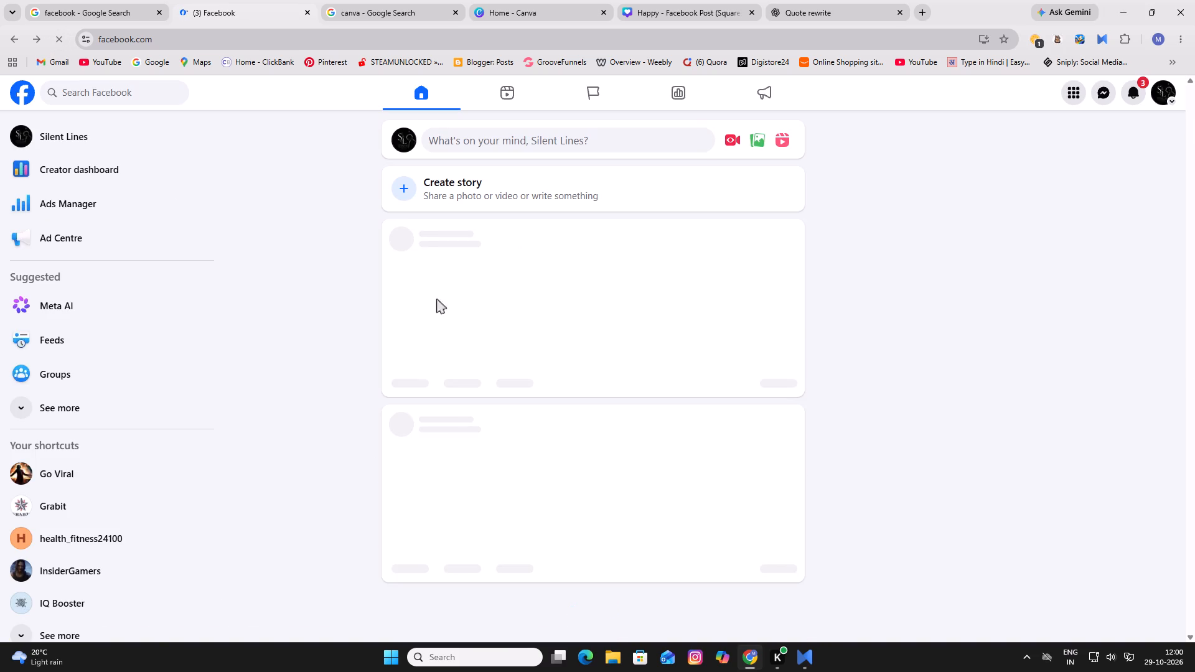
{"action": "scroll", "coordinate": [869, 338], "scroll_direction": "down", "scroll_amount": 1}
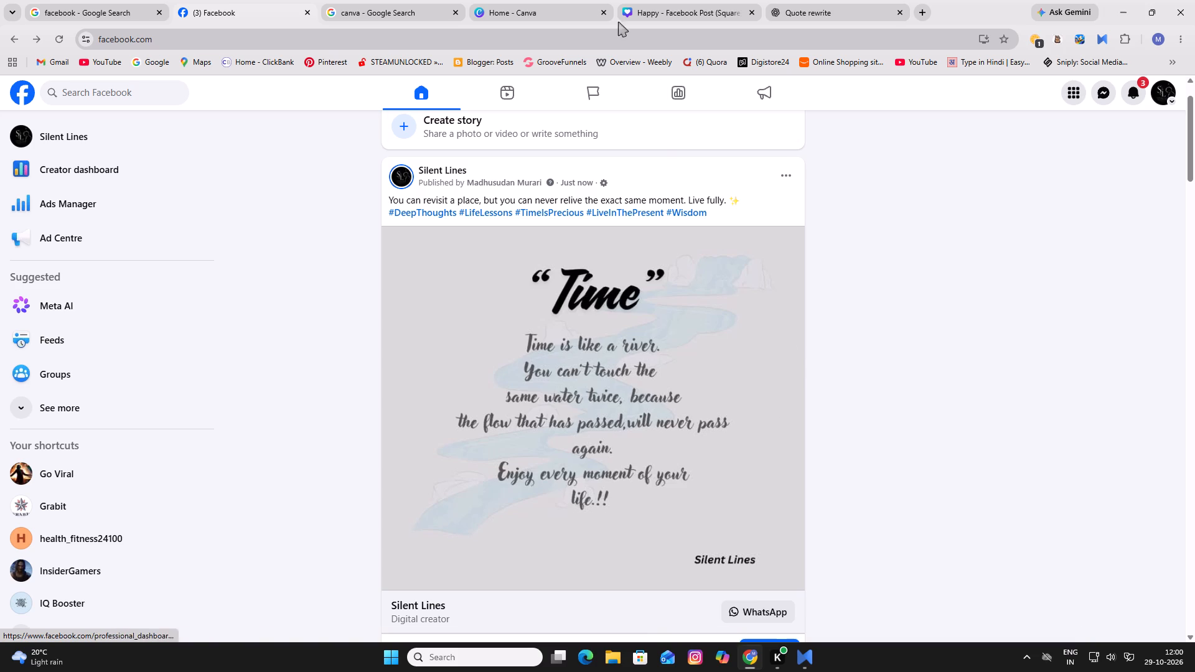
Look over the finished "Happy" Facebook post design in Canva and close its browser tab.
{"action": "left_click", "coordinate": [518, 0]}
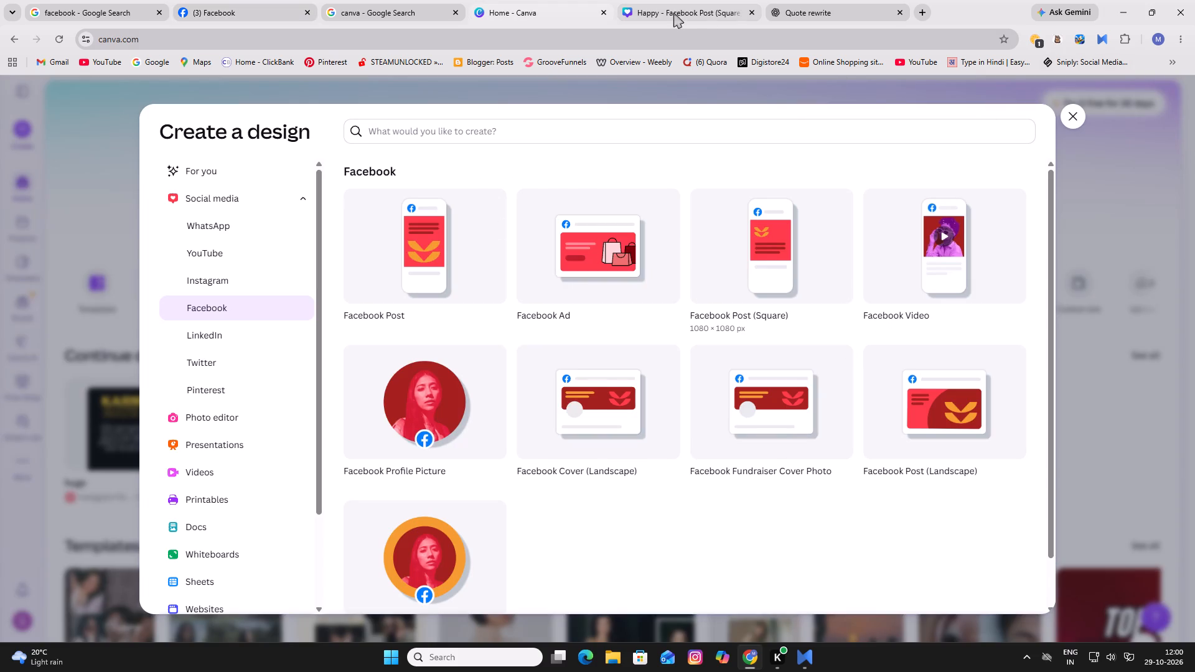
{"action": "left_click", "coordinate": [673, 13]}
{"action": "left_click", "coordinate": [1065, 322]}
{"action": "scroll", "coordinate": [919, 455], "scroll_direction": "down", "scroll_amount": 6}
{"action": "scroll", "coordinate": [919, 455], "scroll_direction": "up", "scroll_amount": 2}
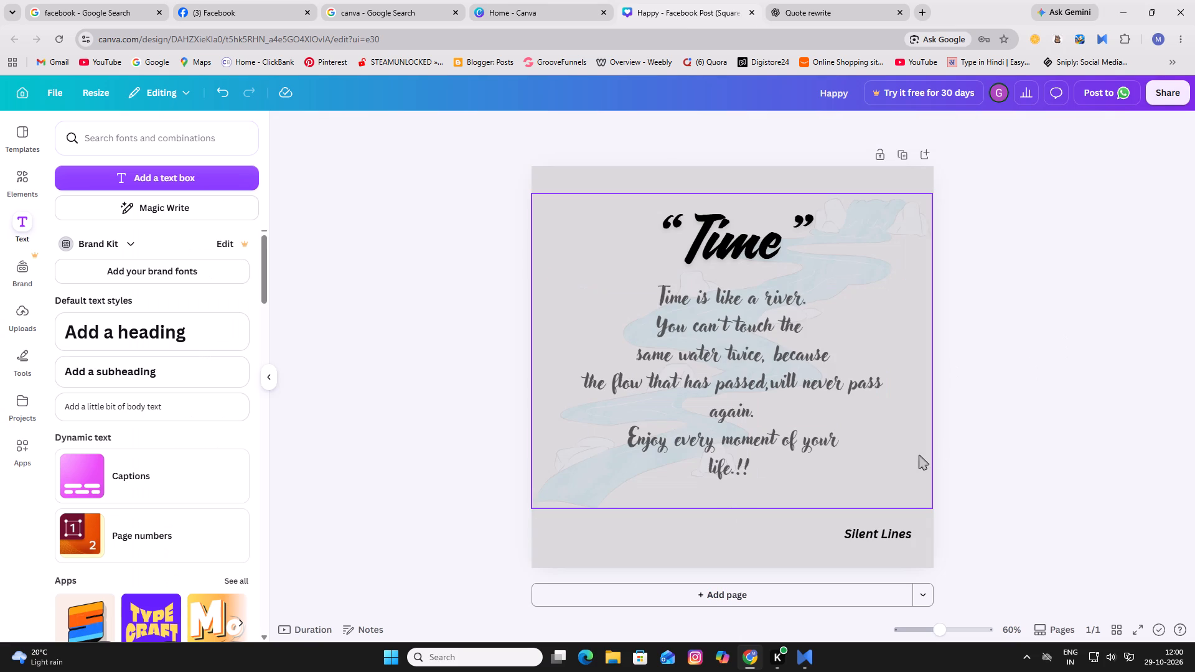
{"action": "scroll", "coordinate": [919, 455], "scroll_direction": "up", "scroll_amount": 1}
{"action": "scroll", "coordinate": [914, 442], "scroll_direction": "down", "scroll_amount": 5}
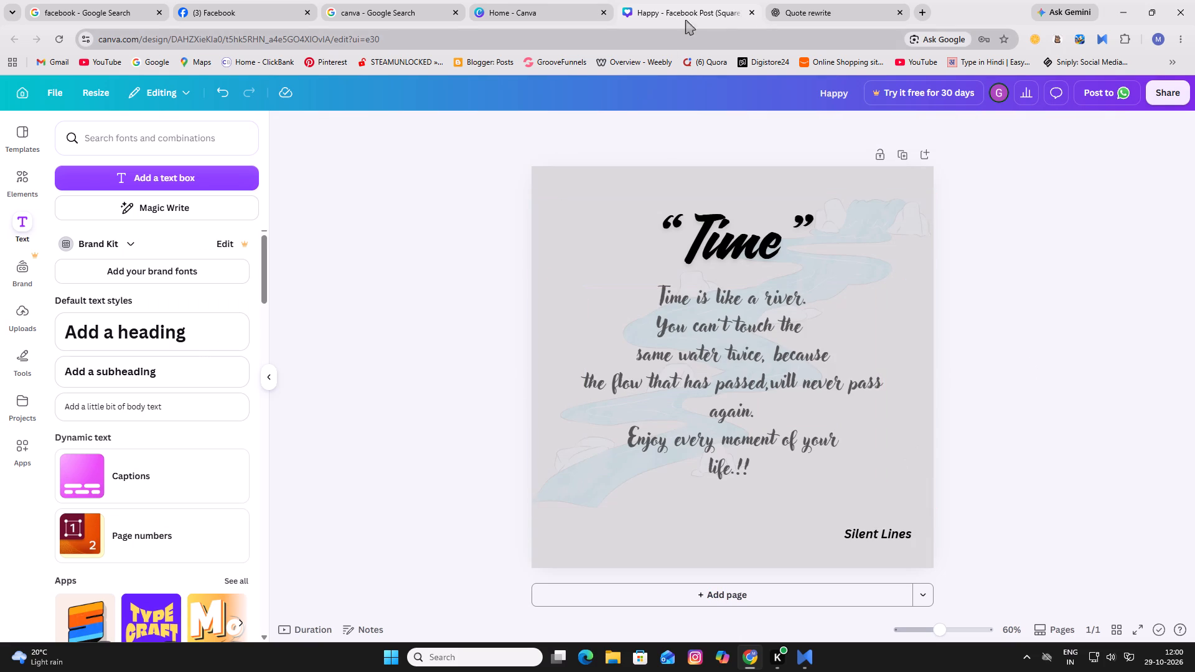
{"action": "left_click", "coordinate": [751, 11]}
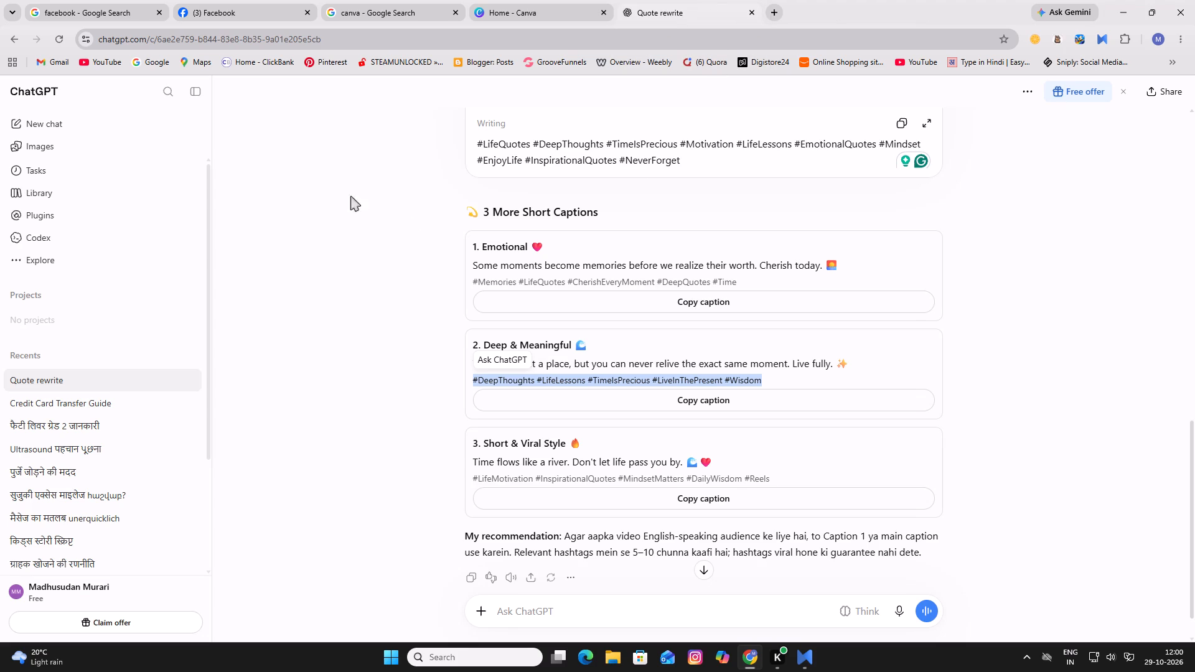
Create a new blank Facebook Post (Square) design, 1080 × 1080 px, from Canva's Facebook design types.
{"action": "left_click", "coordinate": [536, 19]}
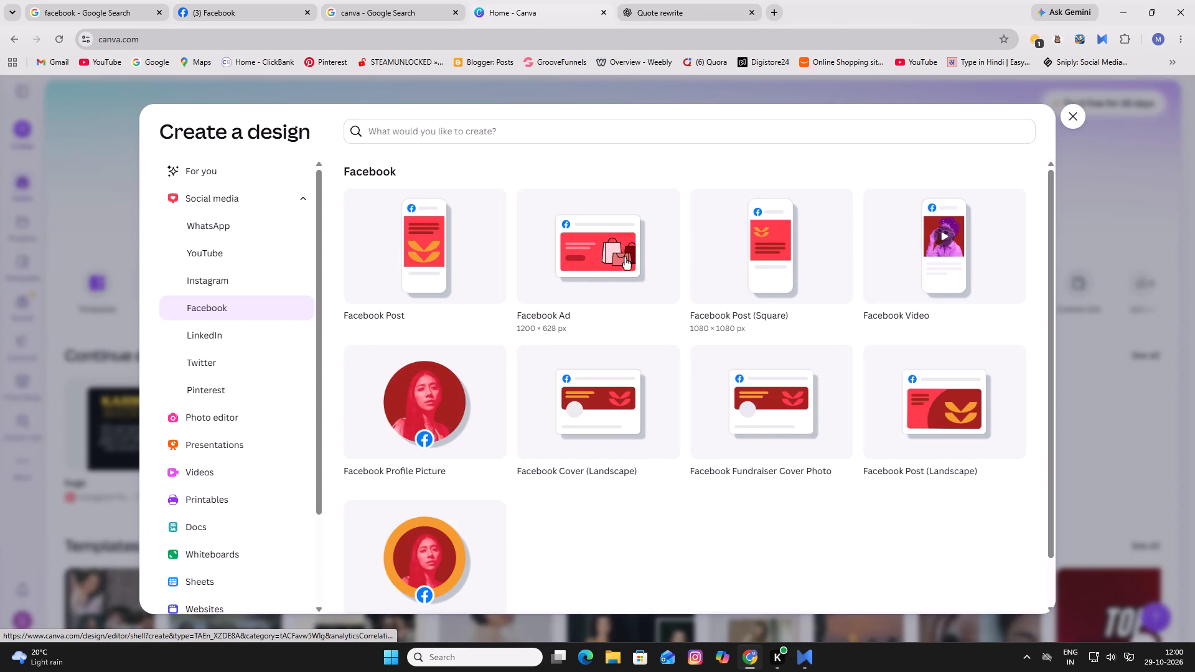
{"action": "left_click", "coordinate": [752, 240]}
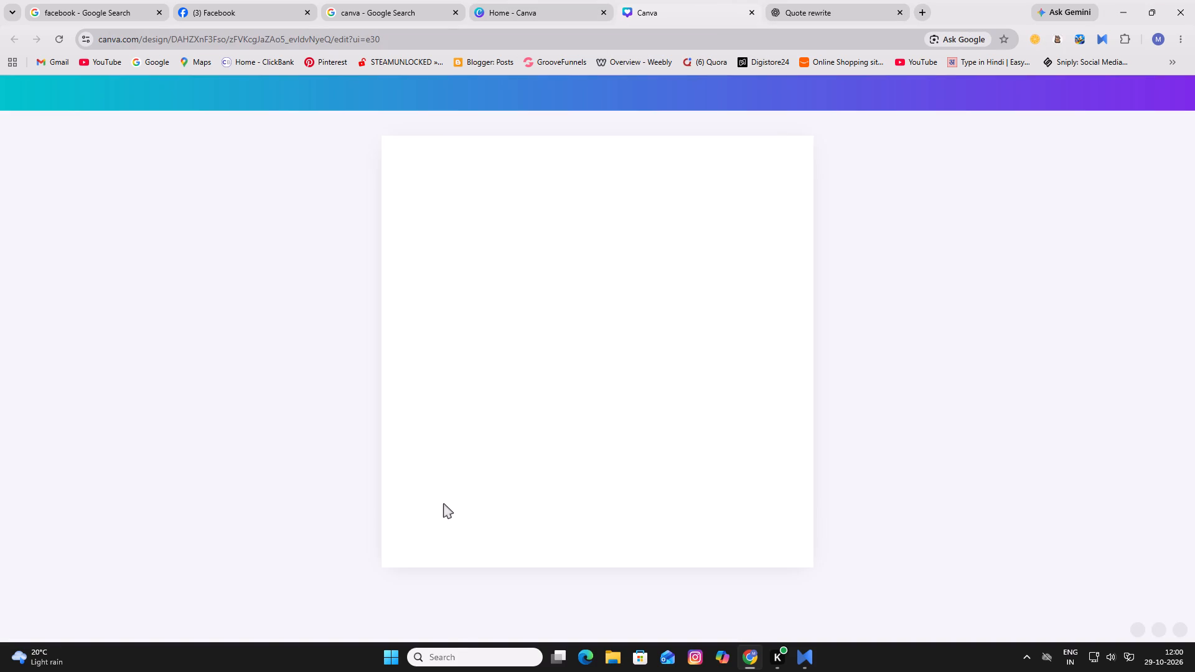
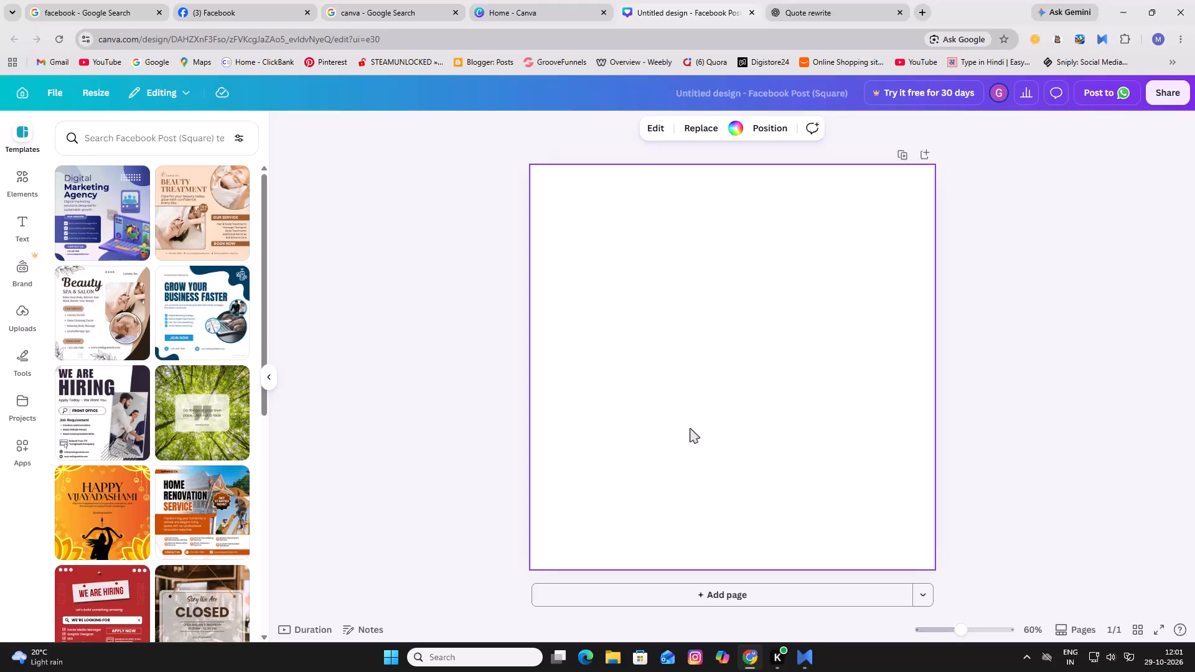
Open a new browser tab and start an address search with the letters "wh".
{"action": "left_click", "coordinate": [881, 7]}
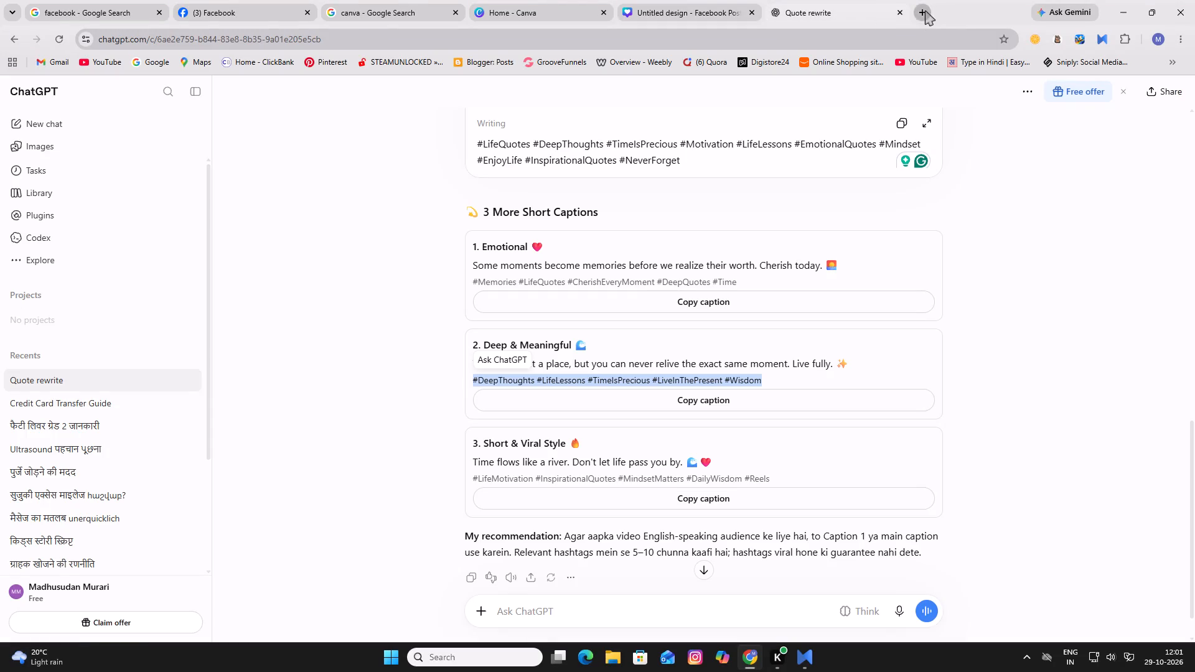
{"action": "left_click", "coordinate": [925, 11]}
{"action": "left_click", "coordinate": [767, 40]}
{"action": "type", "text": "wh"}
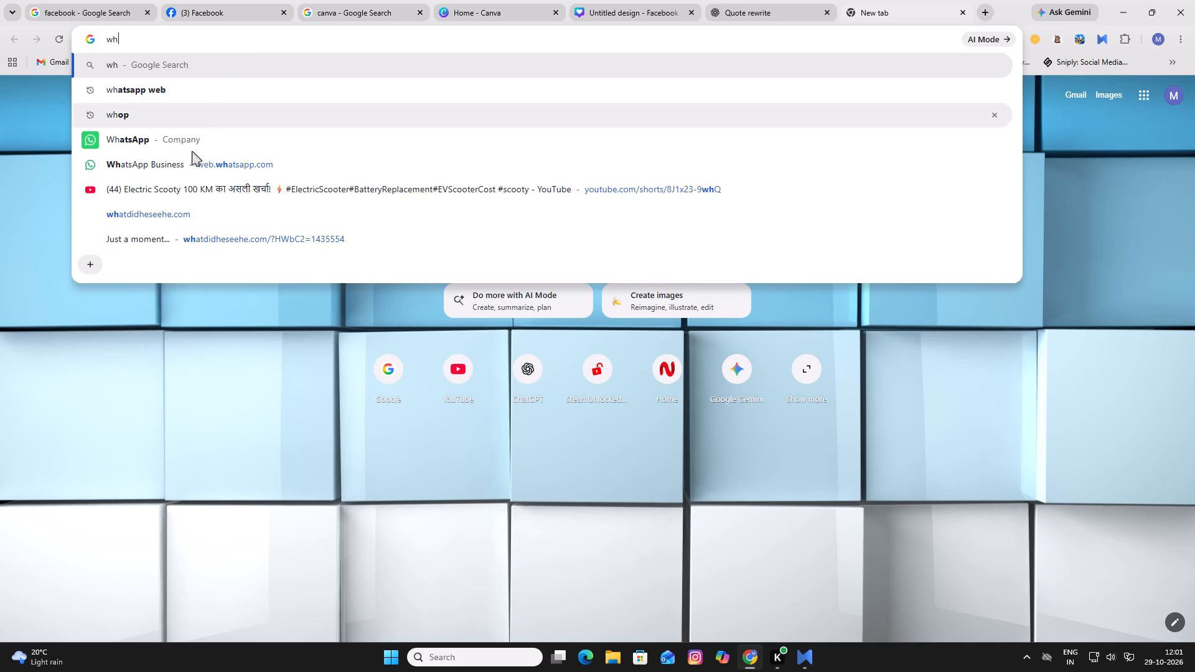
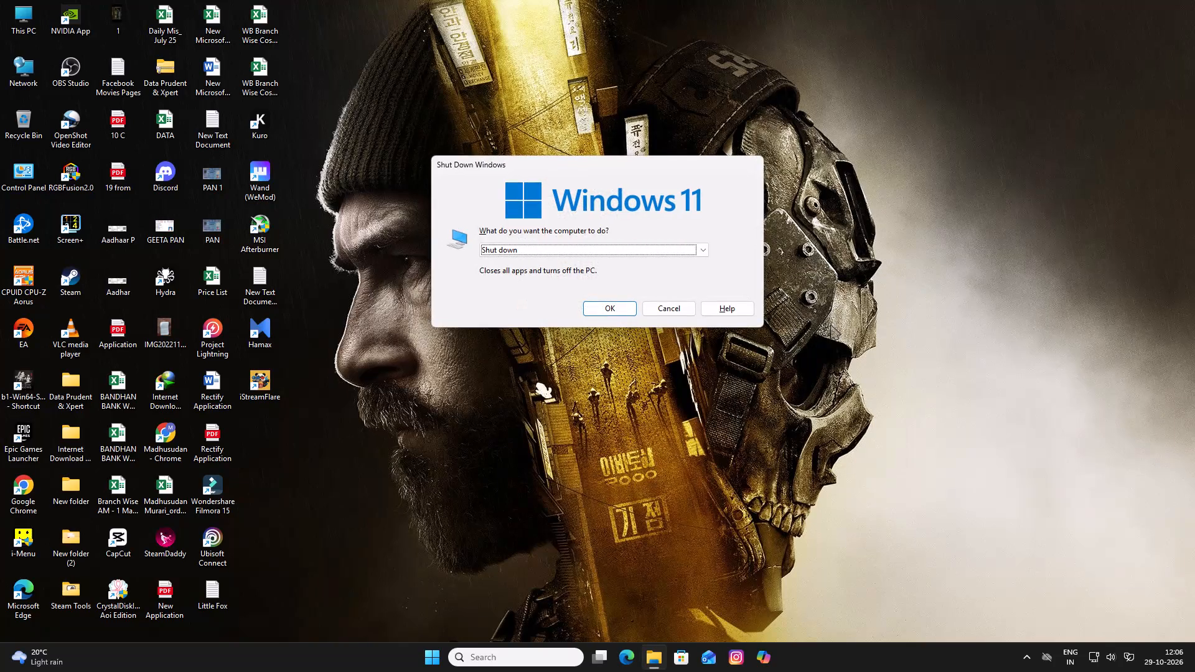
Confirm shutting down the computer from the Windows desktop.
{"action": "key", "text": "Return"}
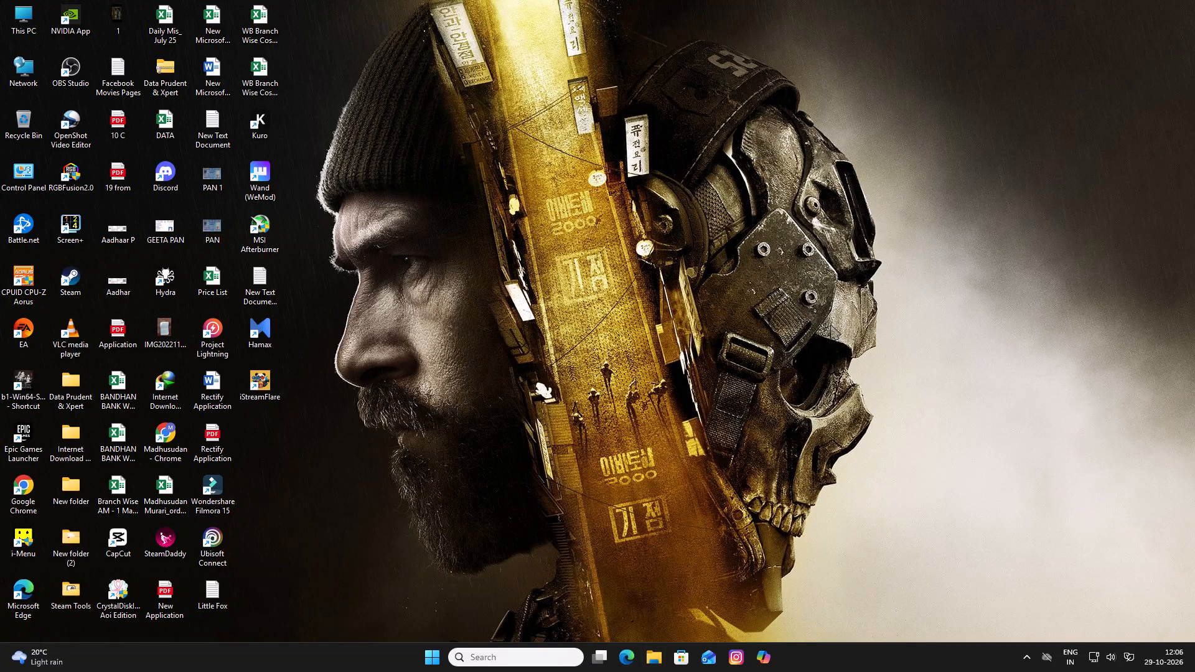